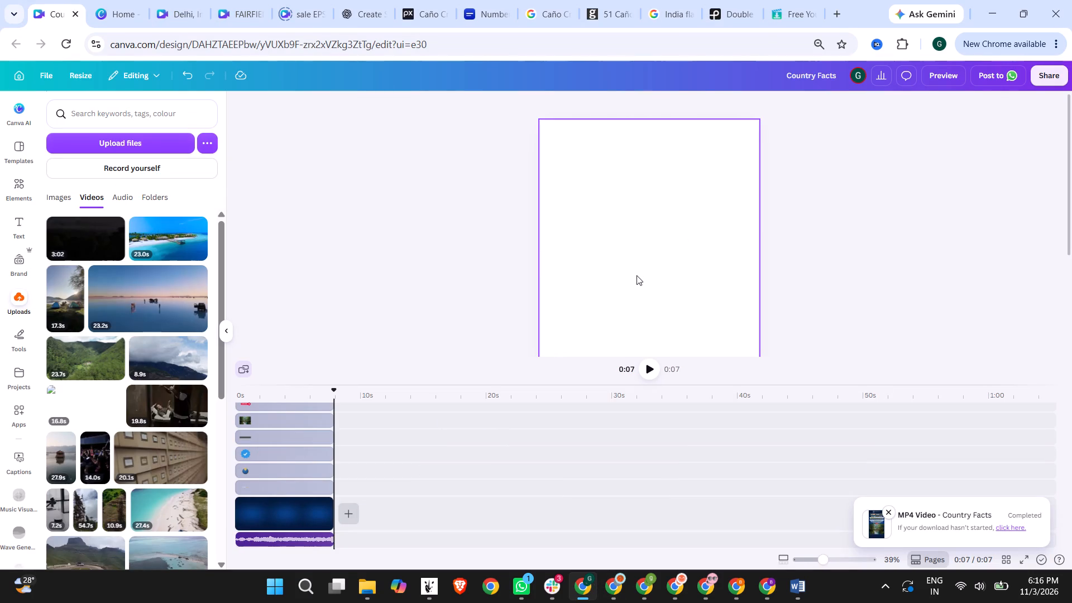
# Replace the India fact paragraph with the copied script beginning "One country has more coastline than any other on Earth.".
pyautogui.click(267, 393)
pyautogui.scroll(6, 675, 219)
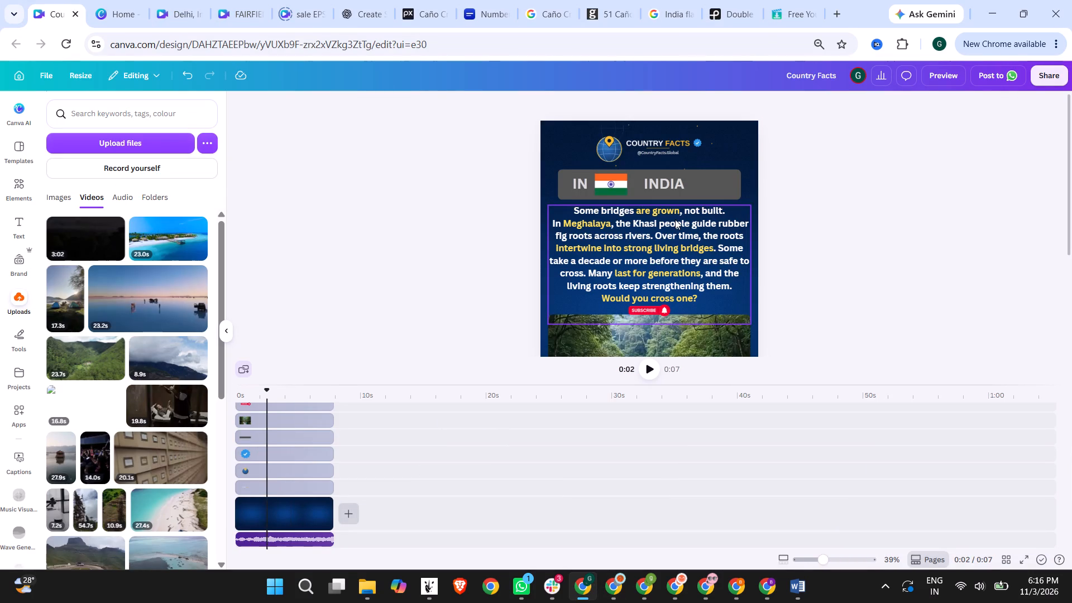
pyautogui.scroll(2, 1071, 203)
pyautogui.scroll(-2, 803, 222)
pyautogui.scroll(2, 780, 263)
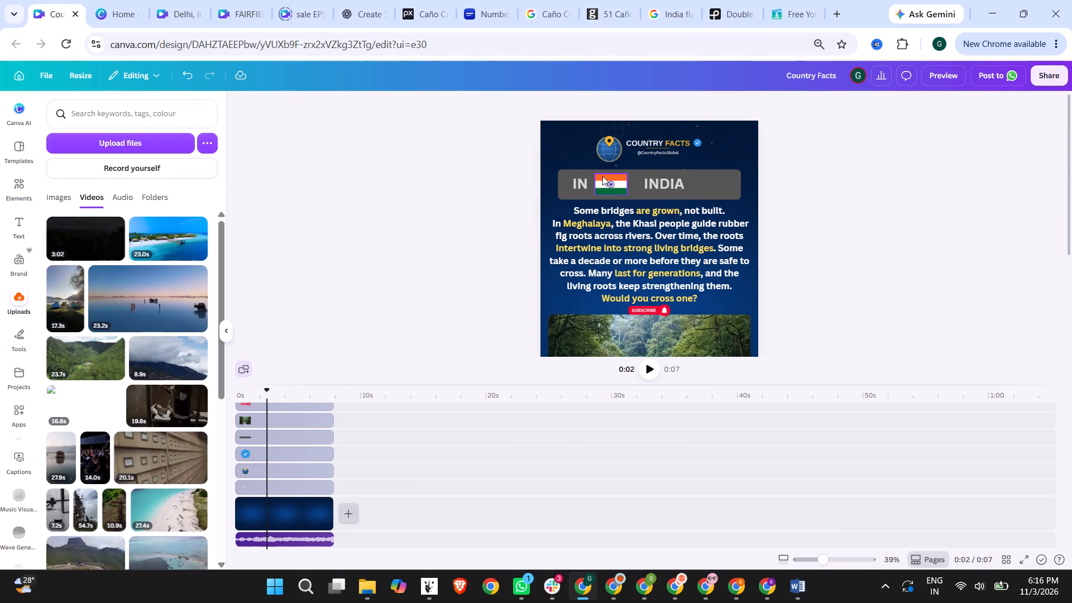
pyautogui.doubleClick(658, 217)
pyautogui.hotkey('ctrl', 'a')
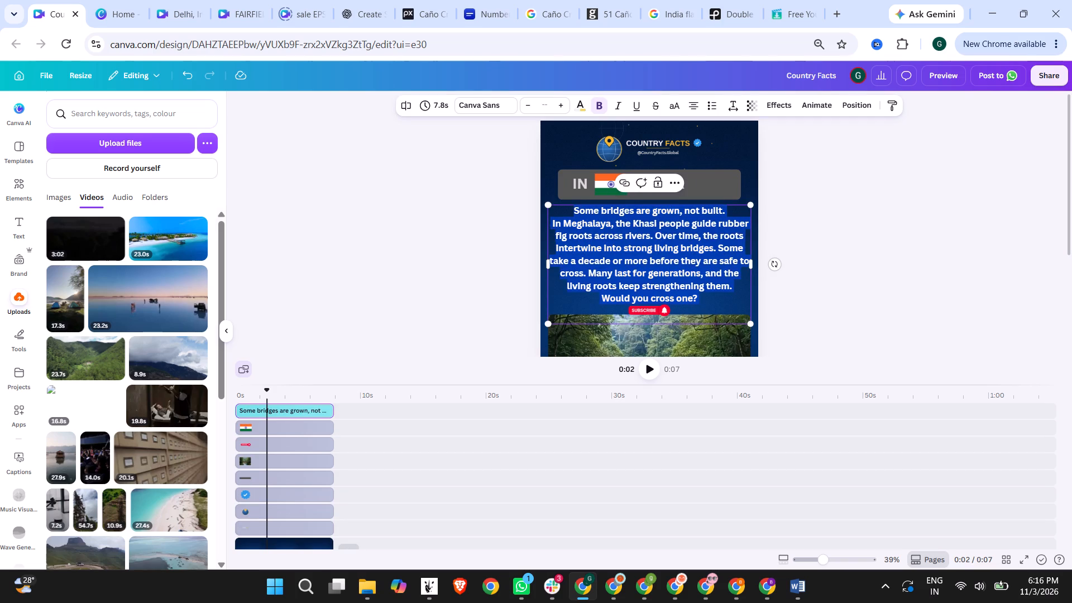
pyautogui.hotkey('ctrl', 'v')
# Remove the "[Screen 2]", "[Screen 3]" and "[Screen 4]" labels from the fact text, joining the sentences into one continuous paragraph.
pyautogui.moveTo(683, 234); pyautogui.dragTo(582, 233)
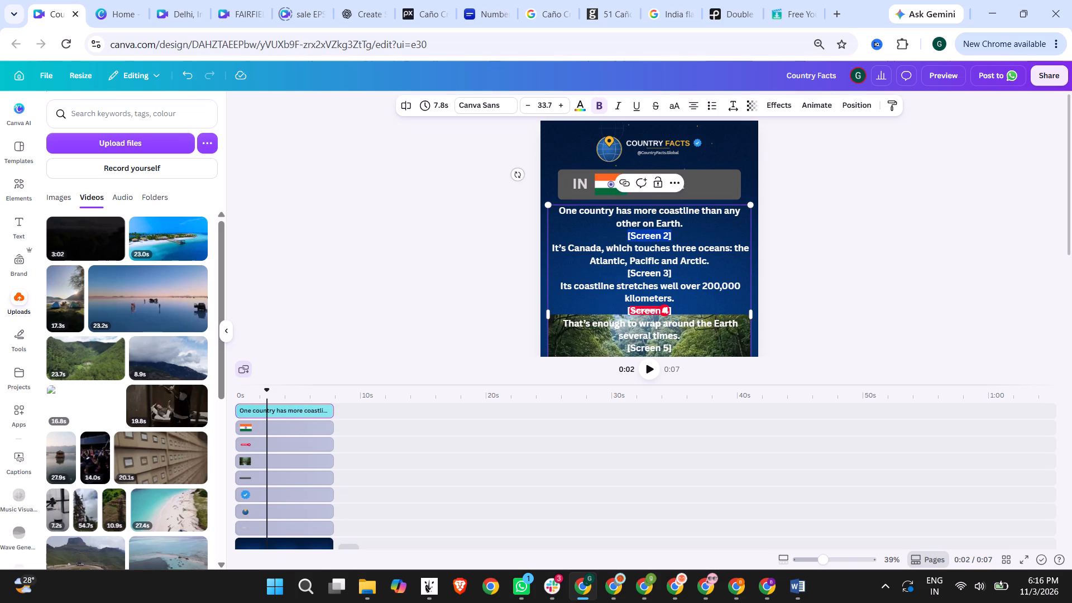
pyautogui.press('BackSpace')
pyautogui.press('BackSpace')
pyautogui.press('Delete')
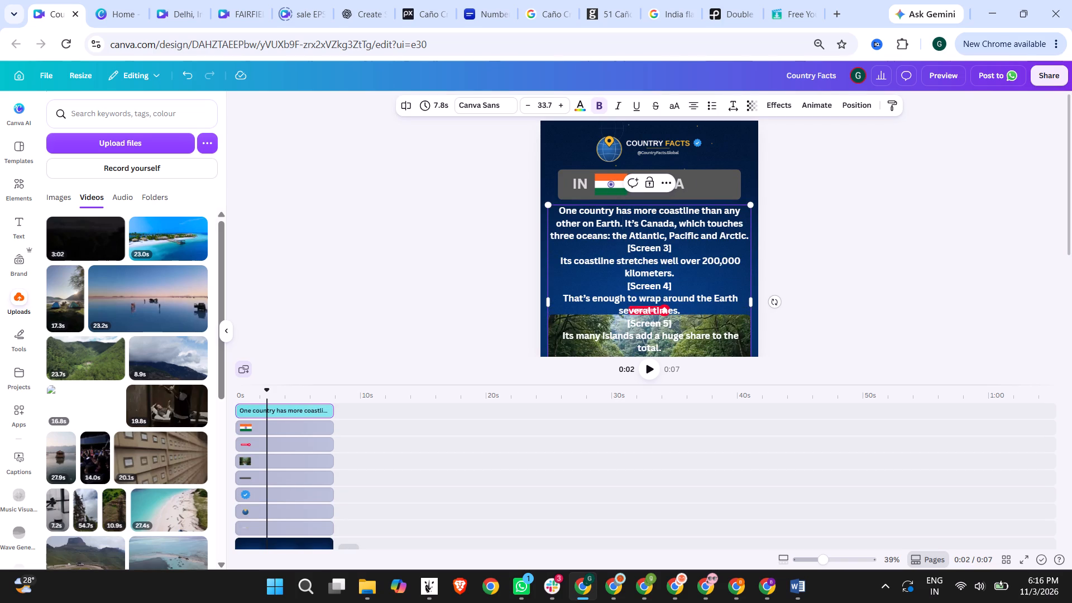
pyautogui.moveTo(697, 248); pyautogui.dragTo(600, 248)
pyautogui.press('BackSpace')
pyautogui.press('BackSpace')
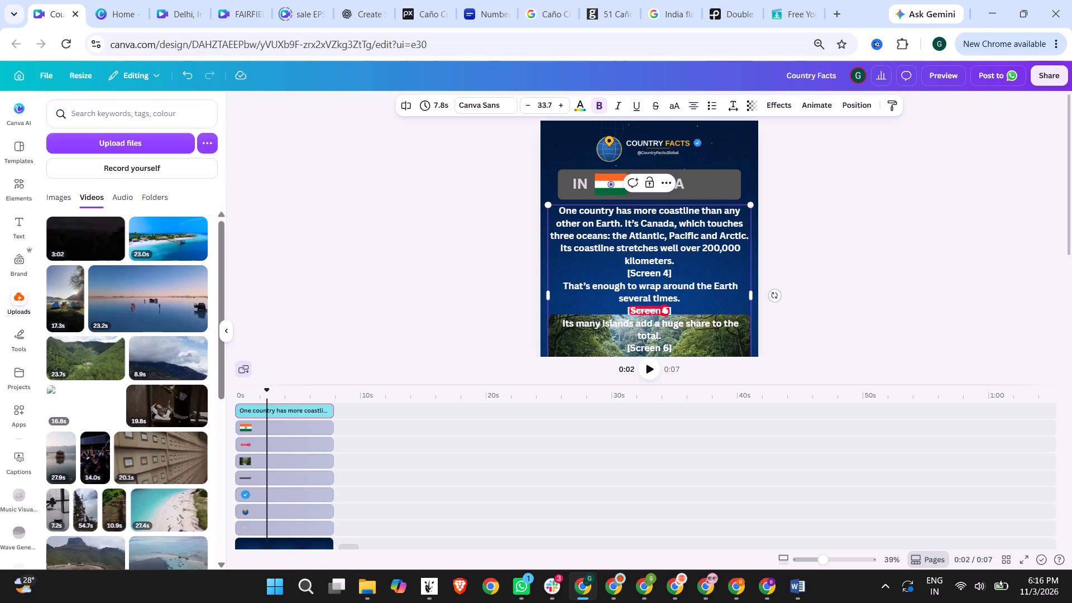
pyautogui.moveTo(700, 273); pyautogui.dragTo(572, 277)
pyautogui.press('BackSpace')
pyautogui.press('BackSpace')
pyautogui.press('Delete')
pyautogui.click(701, 274)
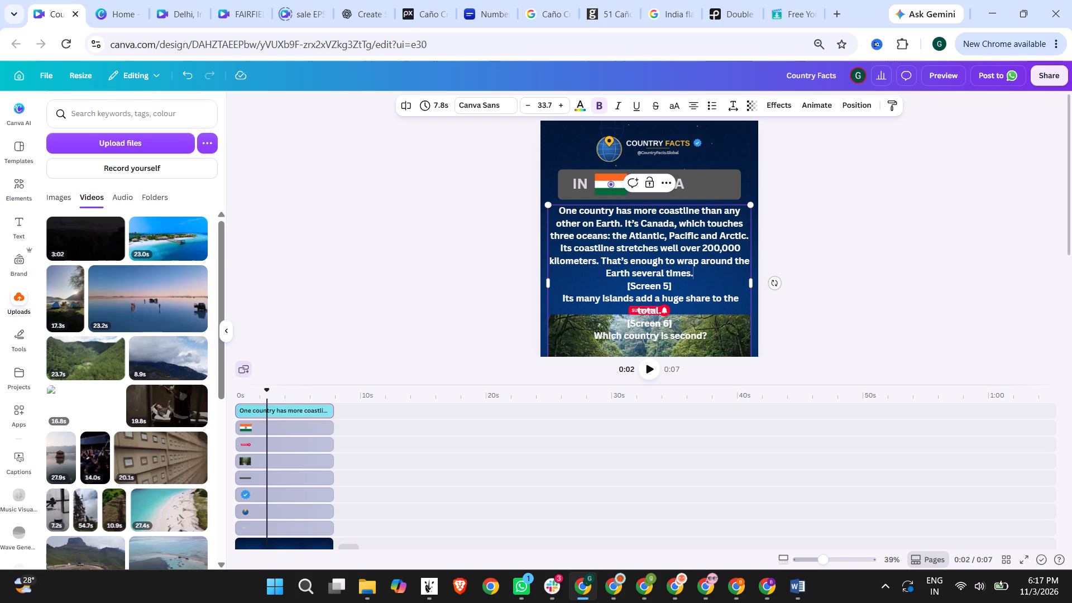
# In the Canva design, delete the "[Screen 5]" and "[Screen 6]" labels from the coastline fact text, joining the islands sentence to the paragraph.
pyautogui.moveTo(679, 282); pyautogui.dragTo(612, 284)
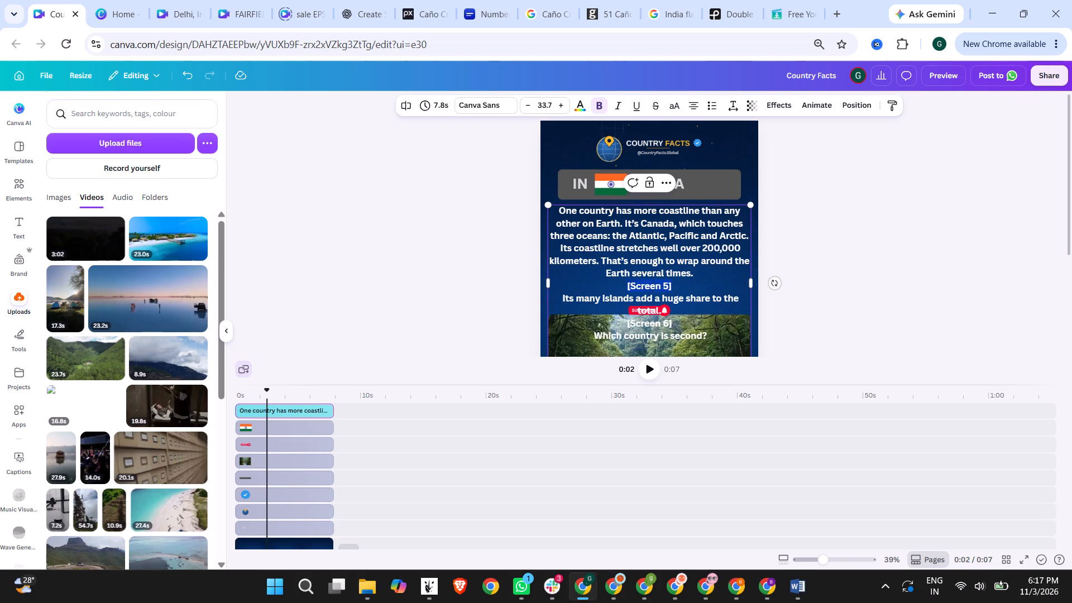
pyautogui.moveTo(612, 284); pyautogui.dragTo(529, 284)
pyautogui.click(602, 291)
pyautogui.moveTo(684, 283); pyautogui.dragTo(584, 289)
pyautogui.press('BackSpace')
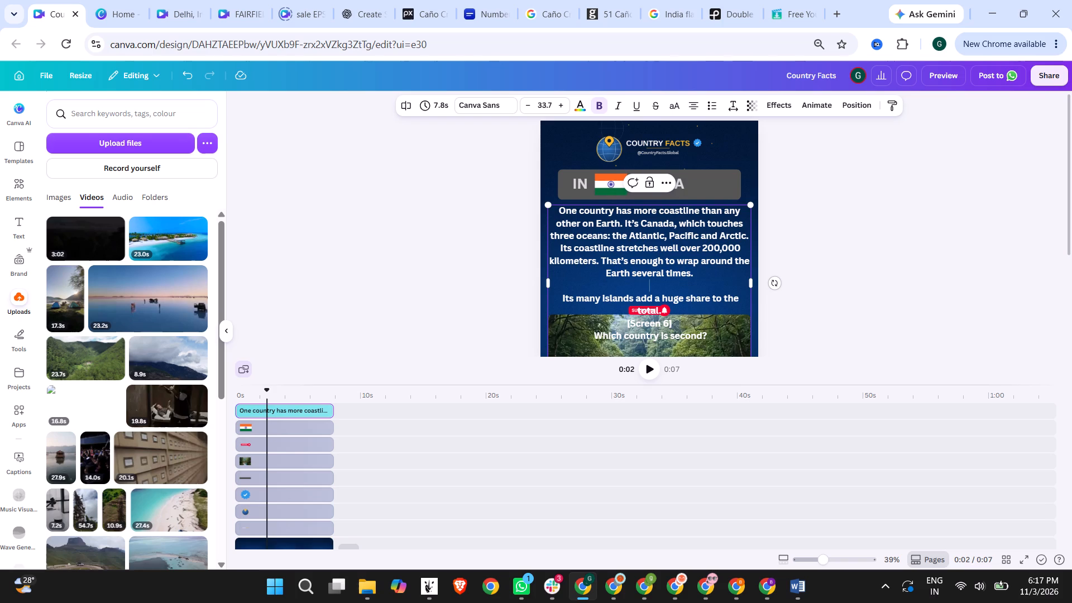
pyautogui.press('BackSpace')
pyautogui.press('Delete')
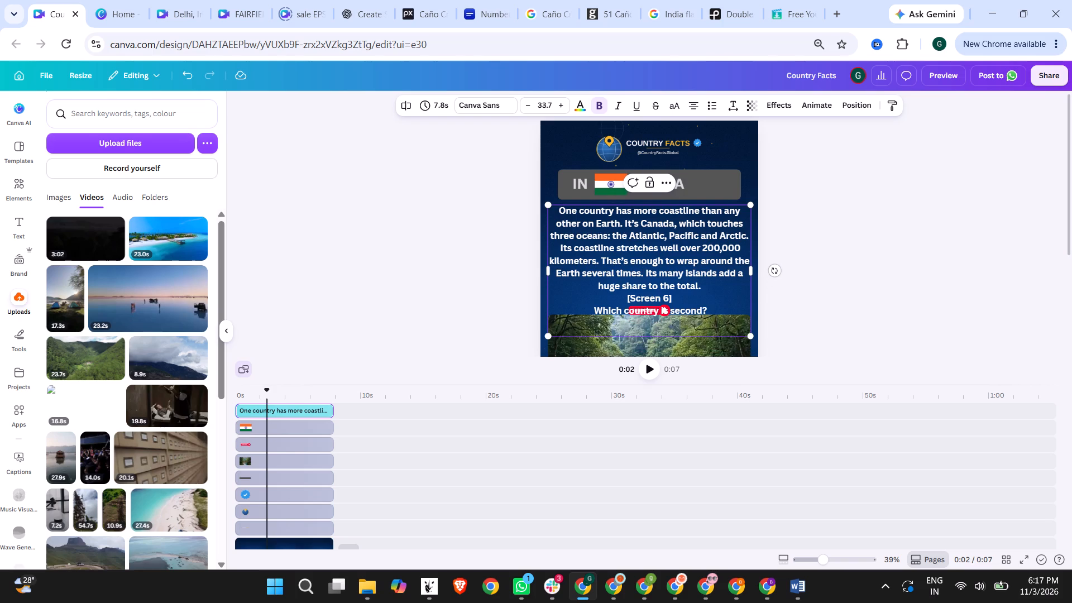
pyautogui.moveTo(688, 295); pyautogui.dragTo(595, 294)
pyautogui.press('BackSpace')
pyautogui.press('BackSpace')
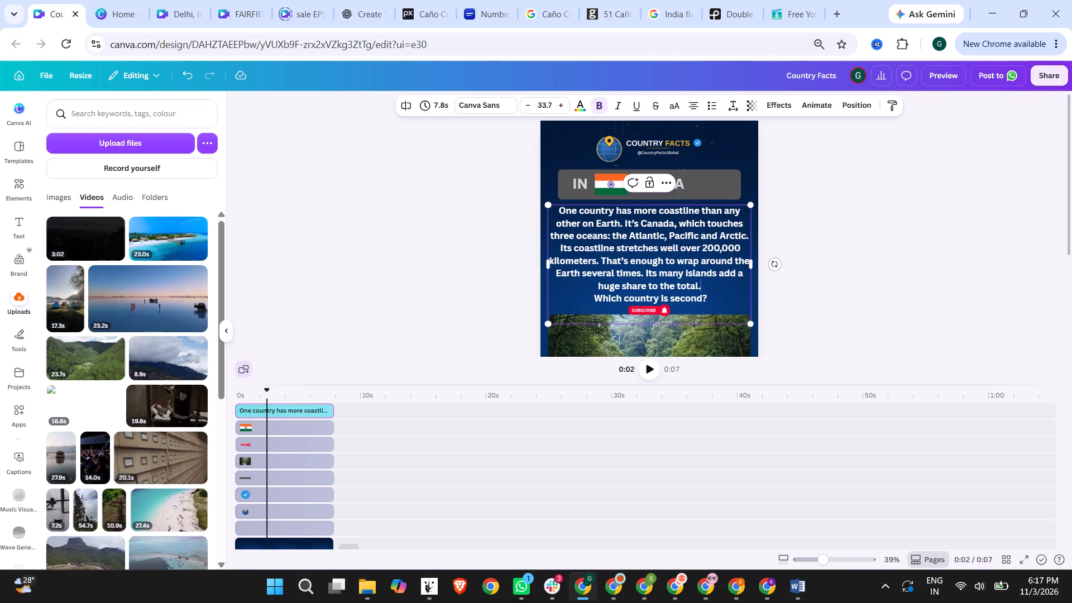
# Colour the closing question "Which country is second?" yellow.
pyautogui.moveTo(721, 301); pyautogui.dragTo(569, 302)
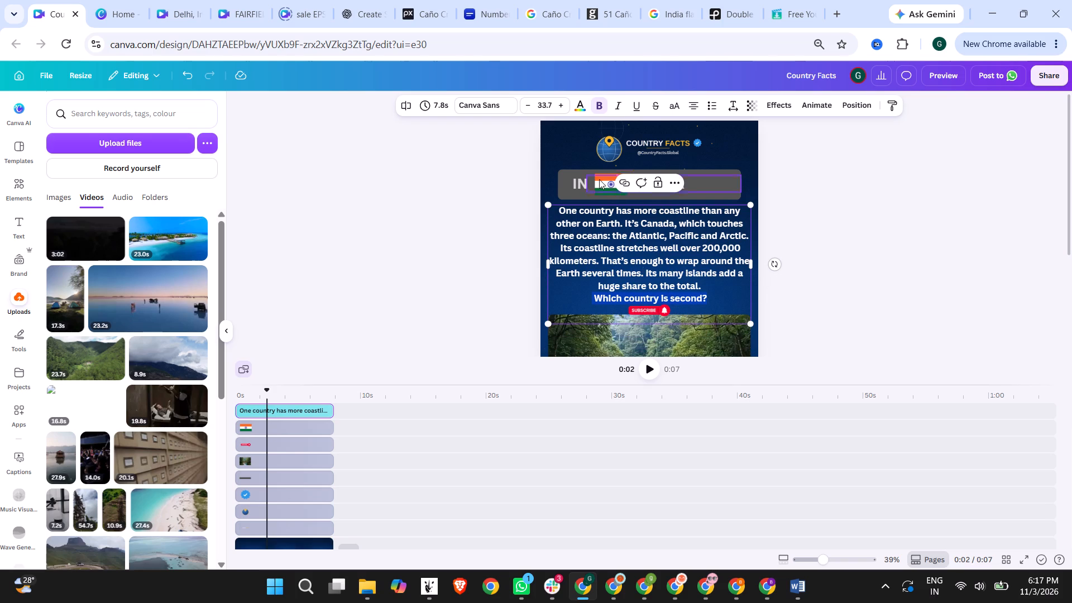
pyautogui.click(583, 111)
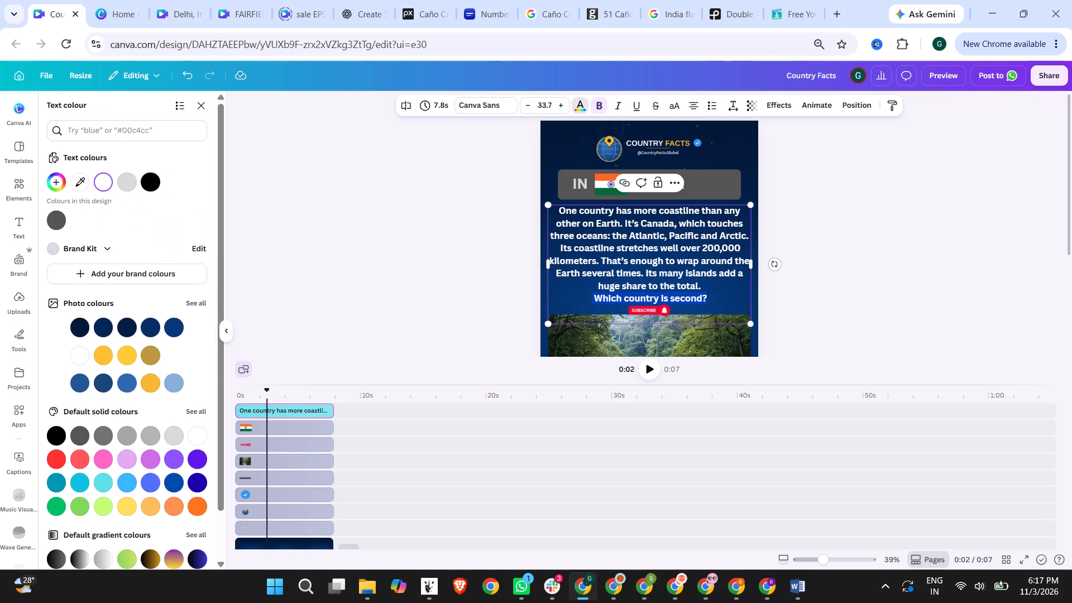
pyautogui.click(122, 508)
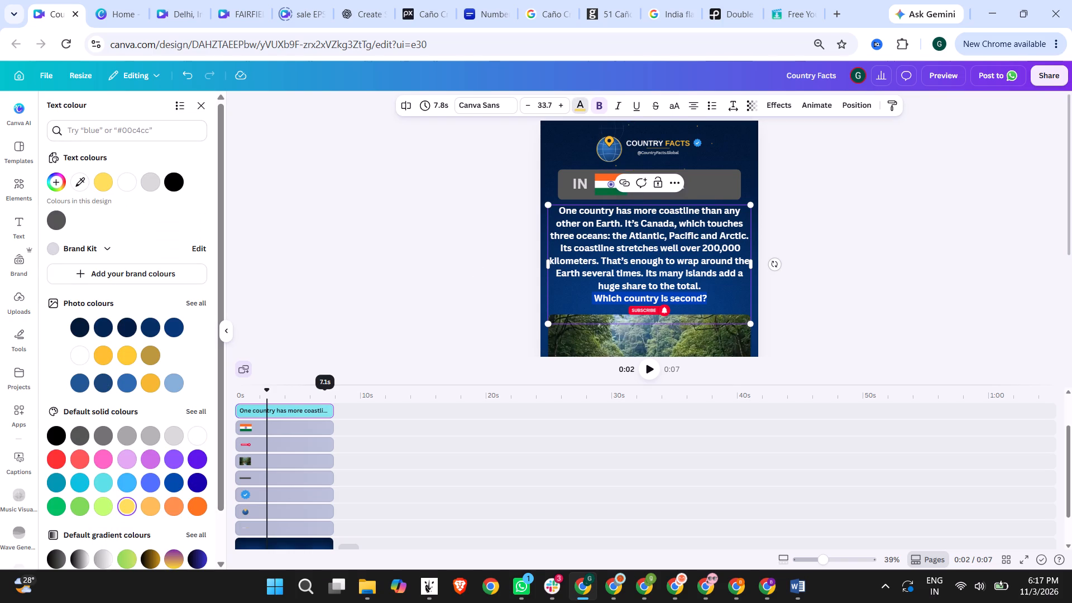
pyautogui.click(695, 275)
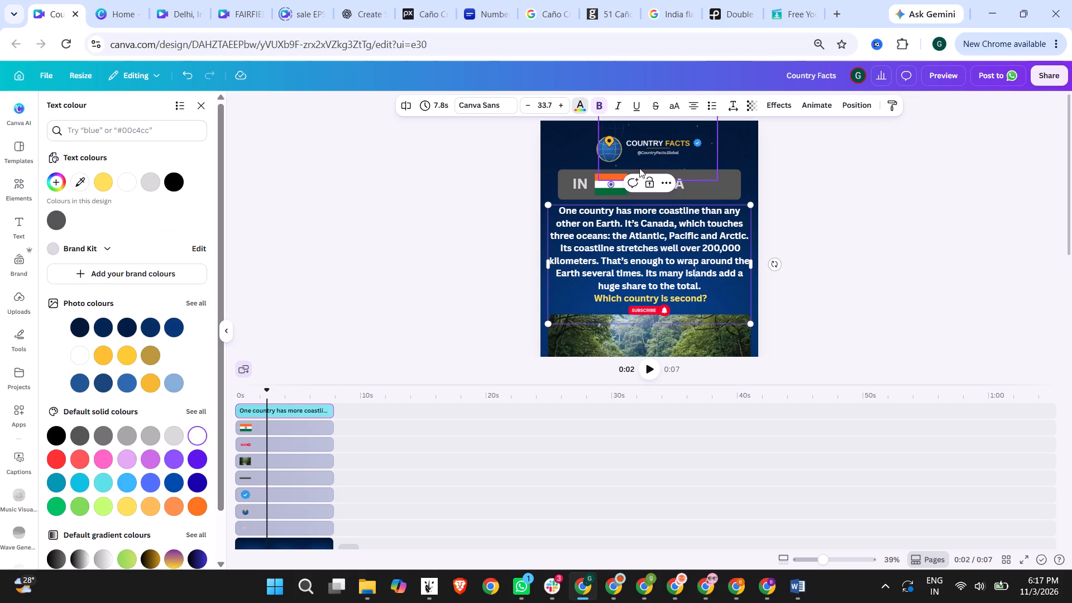
# Change the country name beside the flag to "CANADA".
pyautogui.doubleClick(696, 184)
pyautogui.moveTo(695, 184); pyautogui.dragTo(661, 183)
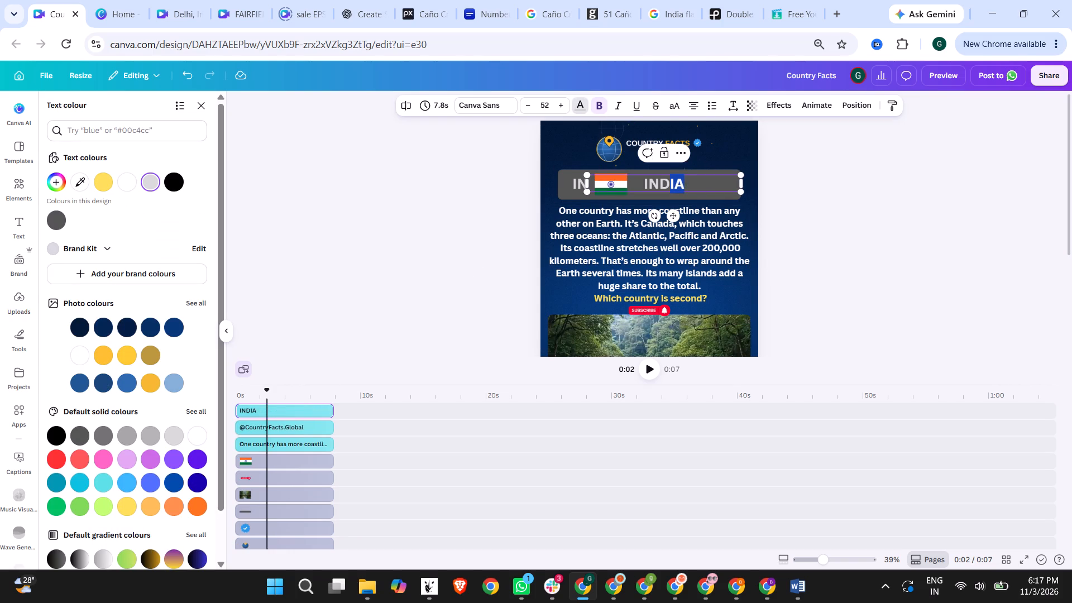
pyautogui.moveTo(661, 183); pyautogui.dragTo(638, 183)
pyautogui.write('CANDA')
pyautogui.hotkey('shift', 'BackSpace')
pyautogui.hotkey('shift', 'BackSpace')
pyautogui.write('ADA')
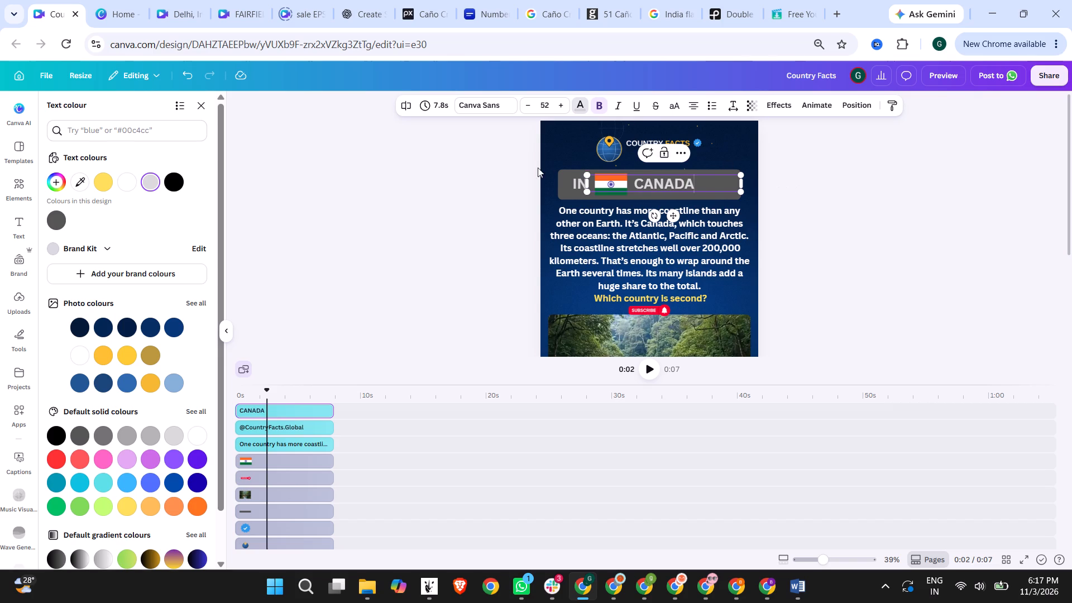
# Delete the "IN" country code in front of the flag.
pyautogui.click(548, 178)
pyautogui.click(577, 179)
pyautogui.press('Delete')
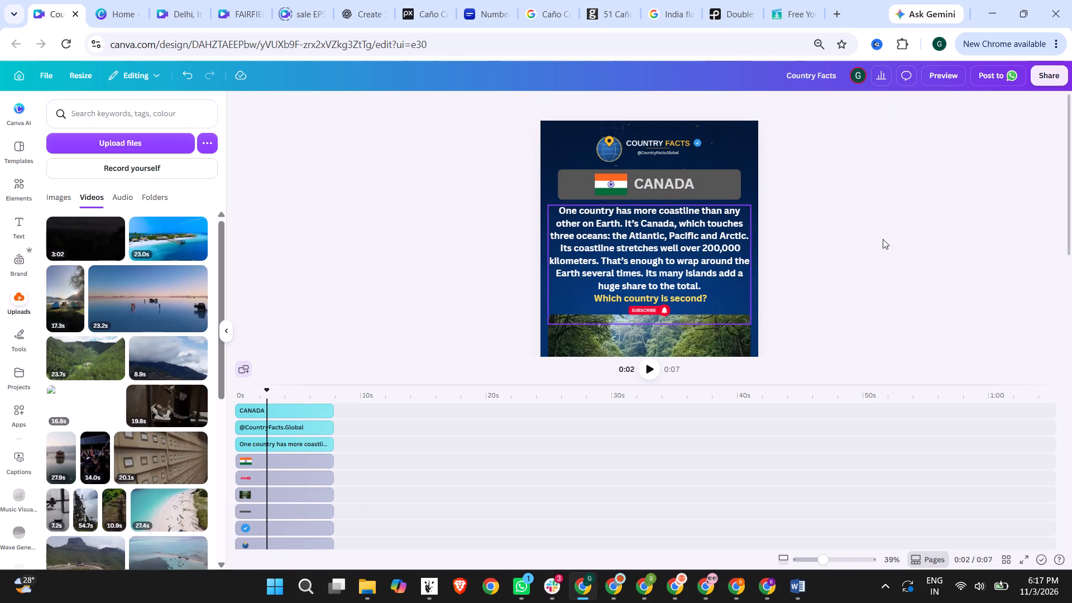
pyautogui.click(887, 237)
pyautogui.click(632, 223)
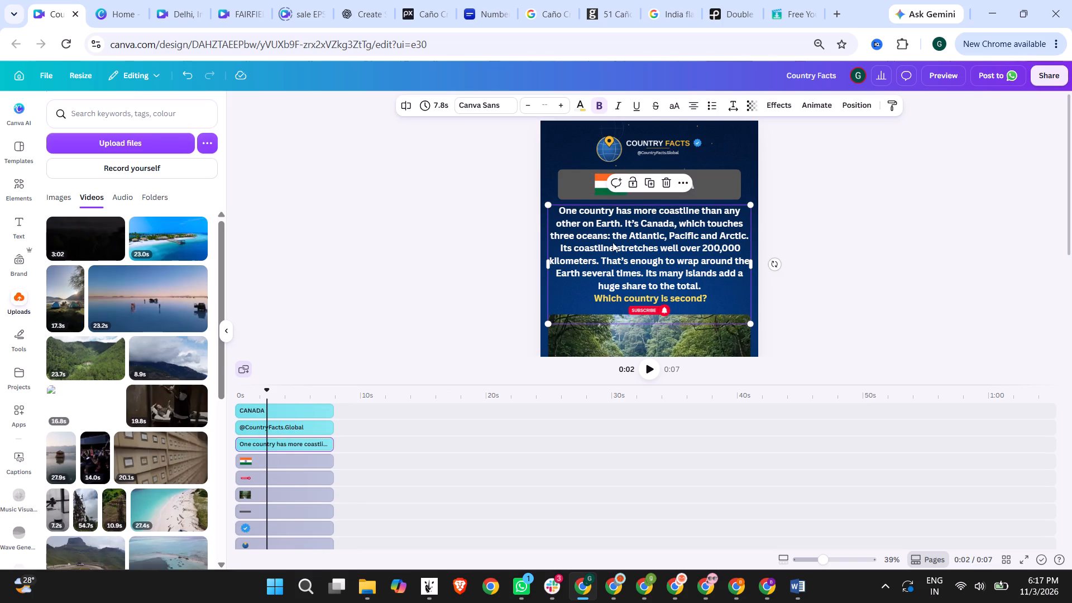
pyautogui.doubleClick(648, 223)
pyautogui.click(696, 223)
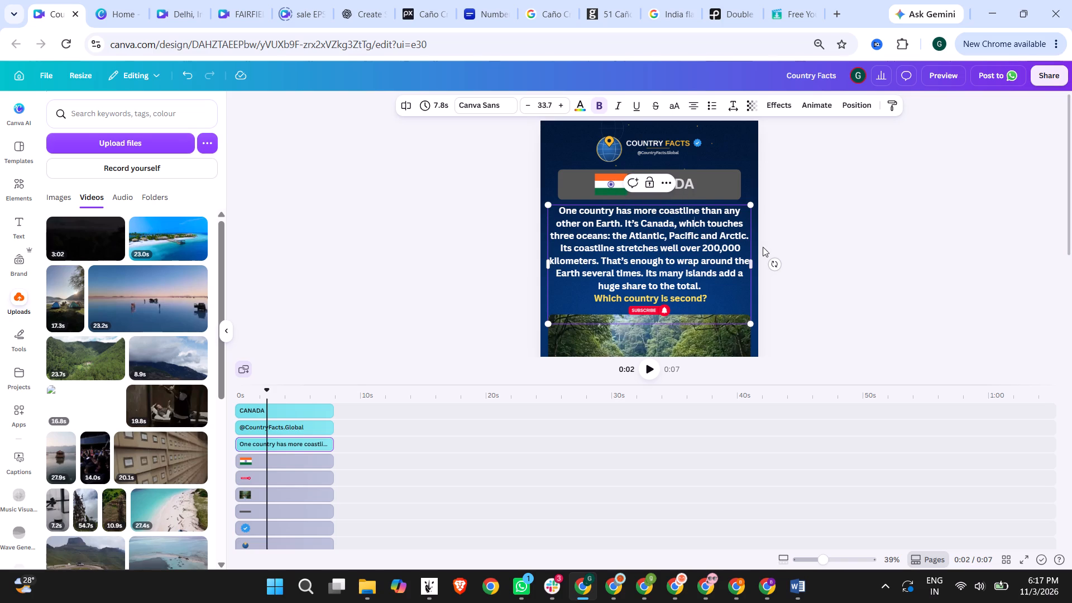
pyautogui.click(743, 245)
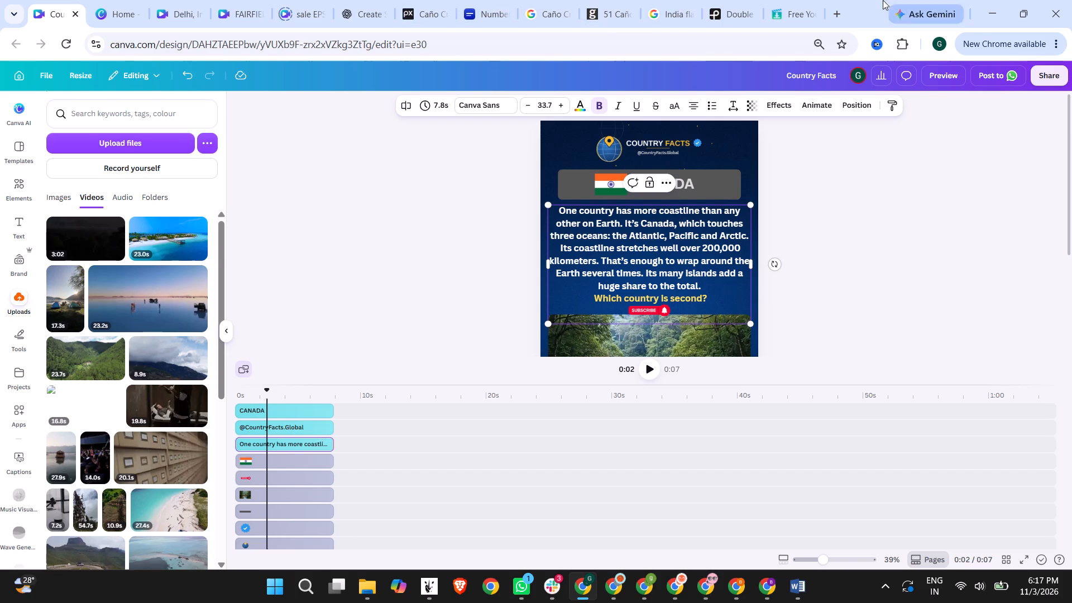
# Search Google in a new tab for "canada kilometers or miles".
pyautogui.click(837, 17)
pyautogui.write('canada kilomert')
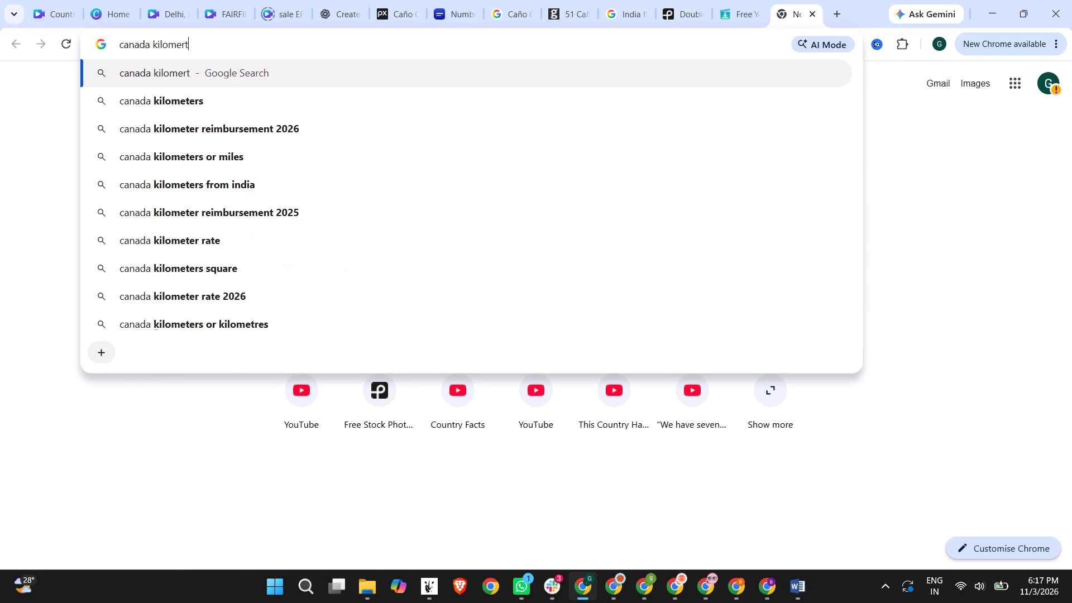
pyautogui.press('BackSpace')
pyautogui.press('BackSpace')
pyautogui.write('et')
pyautogui.press('BackSpace')
pyautogui.press('BackSpace')
pyautogui.write('ters or miles')
pyautogui.press('Return')
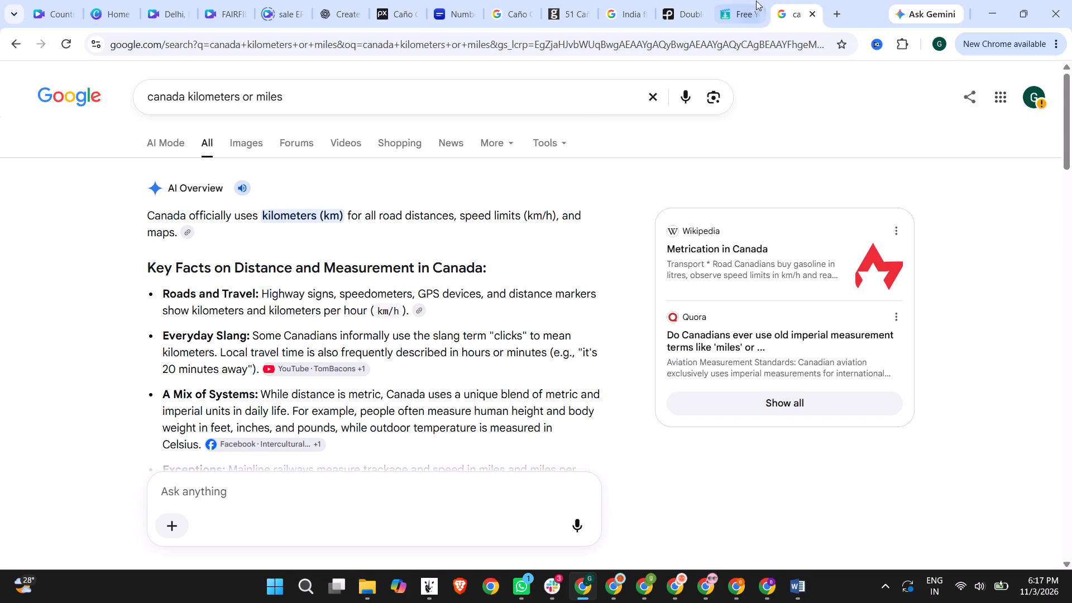
# Return to the Country Facts design and insert a line break before "200,000 kilometers" in the coastline fact text.
pyautogui.click(114, 0)
pyautogui.click(156, 0)
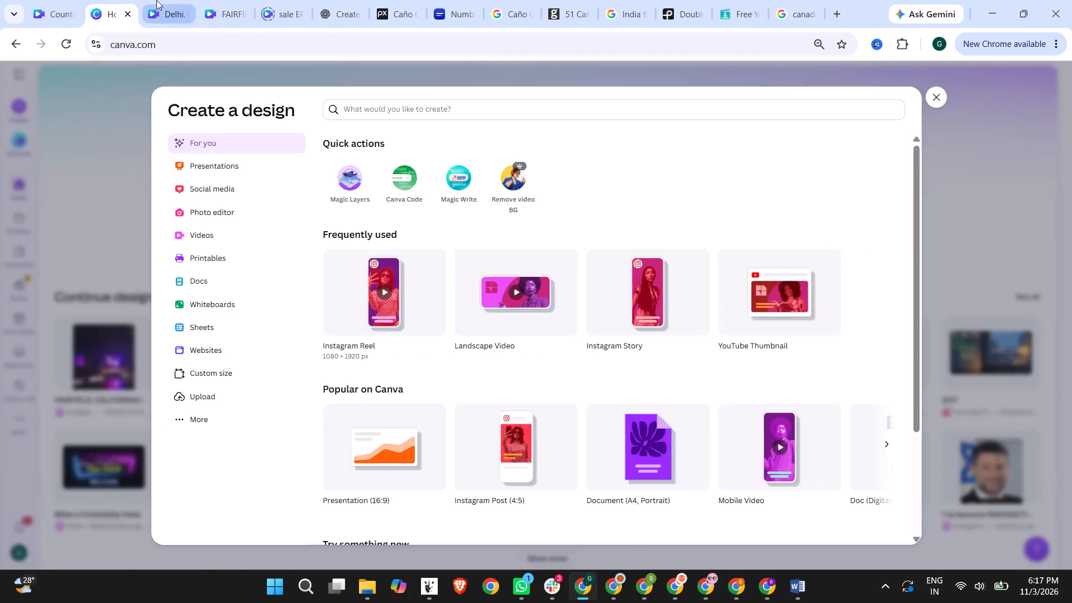
pyautogui.click(229, 0)
pyautogui.click(65, 0)
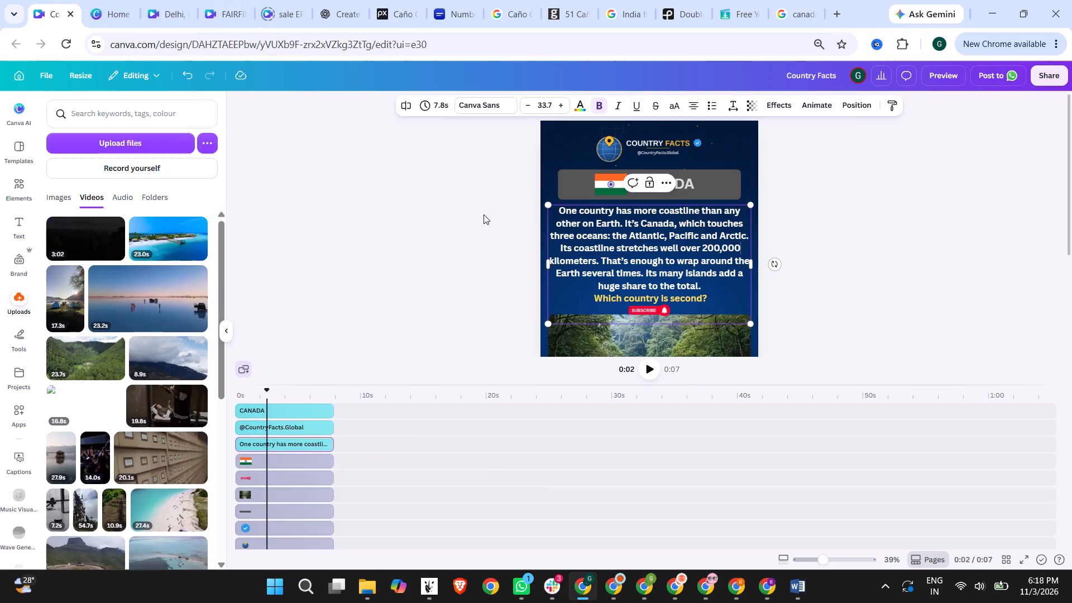
pyautogui.click(628, 233)
pyautogui.click(624, 224)
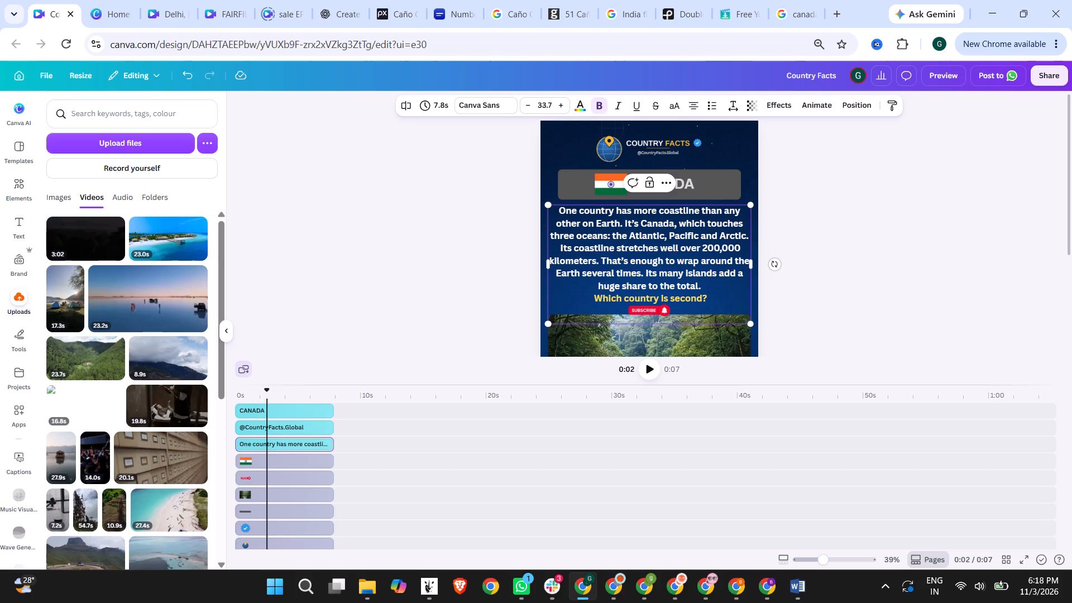
pyautogui.click(702, 245)
pyautogui.press('Return')
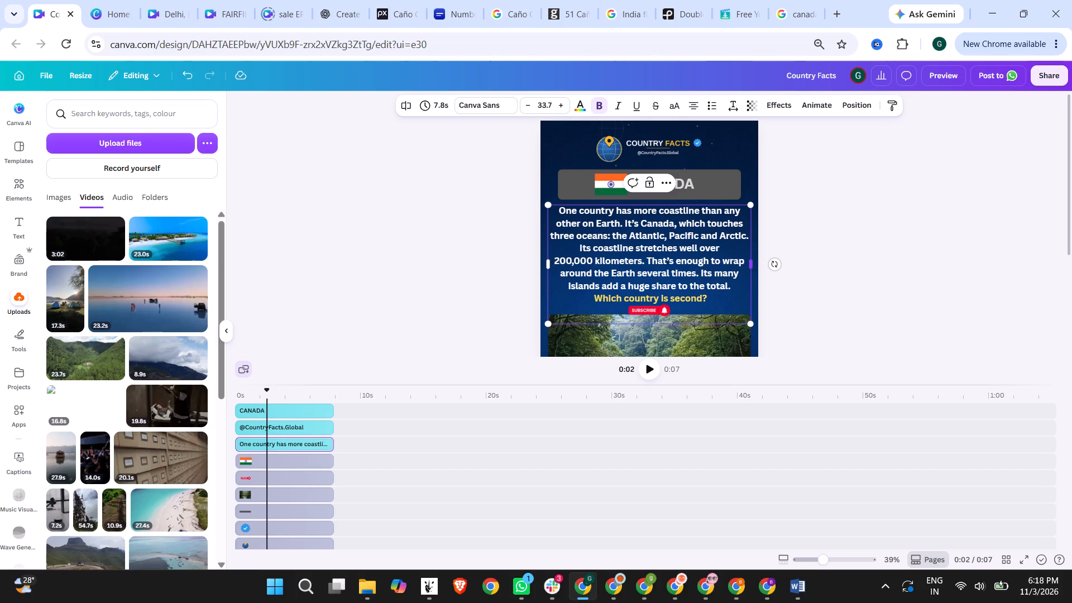
# Colour the words "200,000 kilometers" in the fact text yellow, matching the closing question.
pyautogui.moveTo(642, 259); pyautogui.dragTo(641, 259)
pyautogui.moveTo(641, 259); pyautogui.dragTo(553, 260)
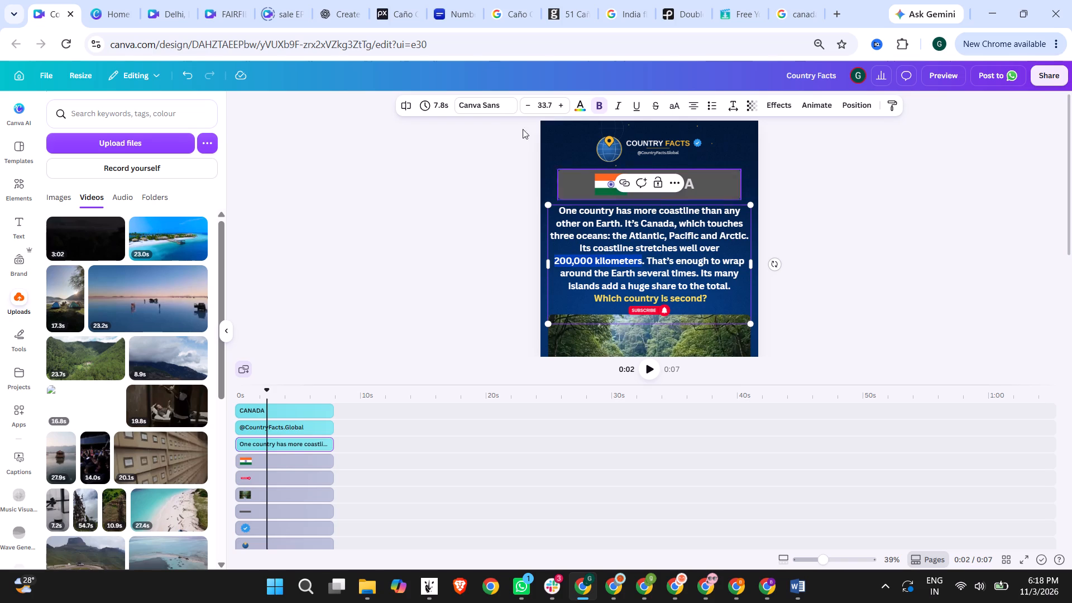
pyautogui.click(577, 103)
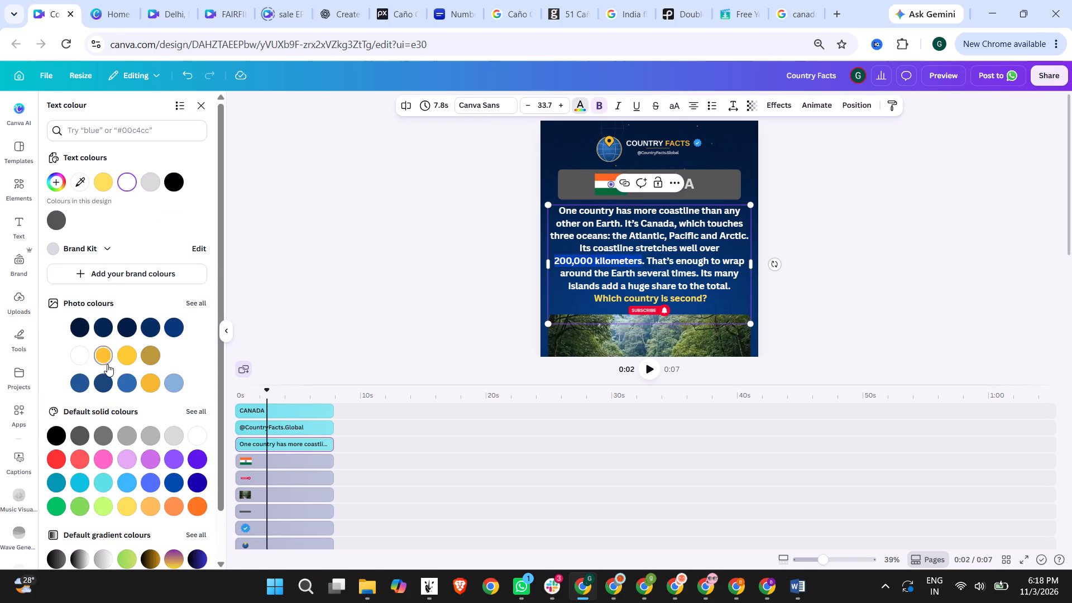
pyautogui.click(123, 511)
# Select the words "One country" at the start of the fact text.
pyautogui.click(632, 224)
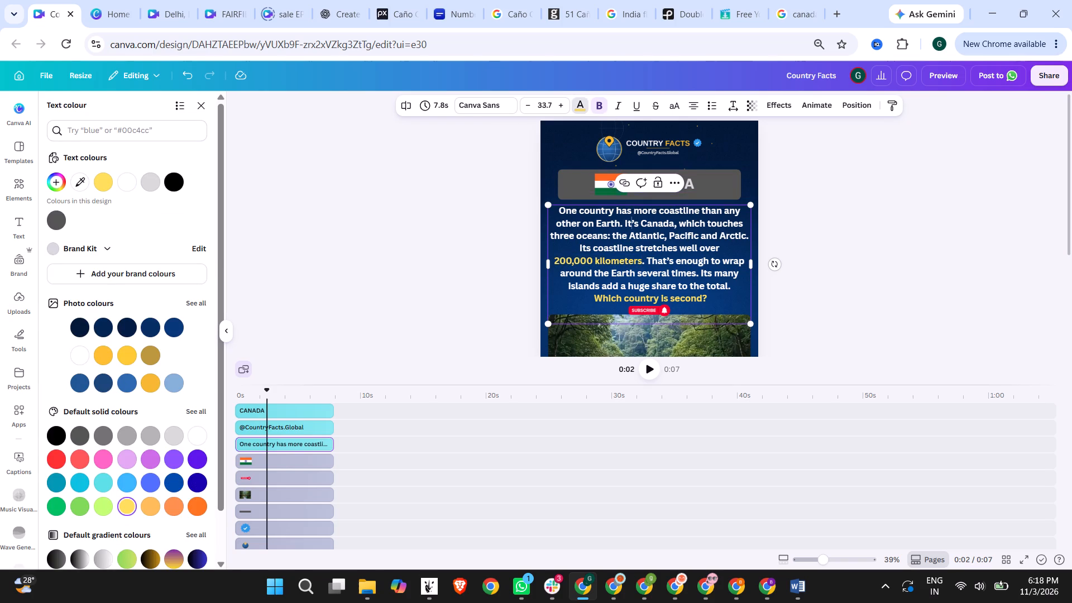
pyautogui.moveTo(555, 211); pyautogui.dragTo(612, 208)
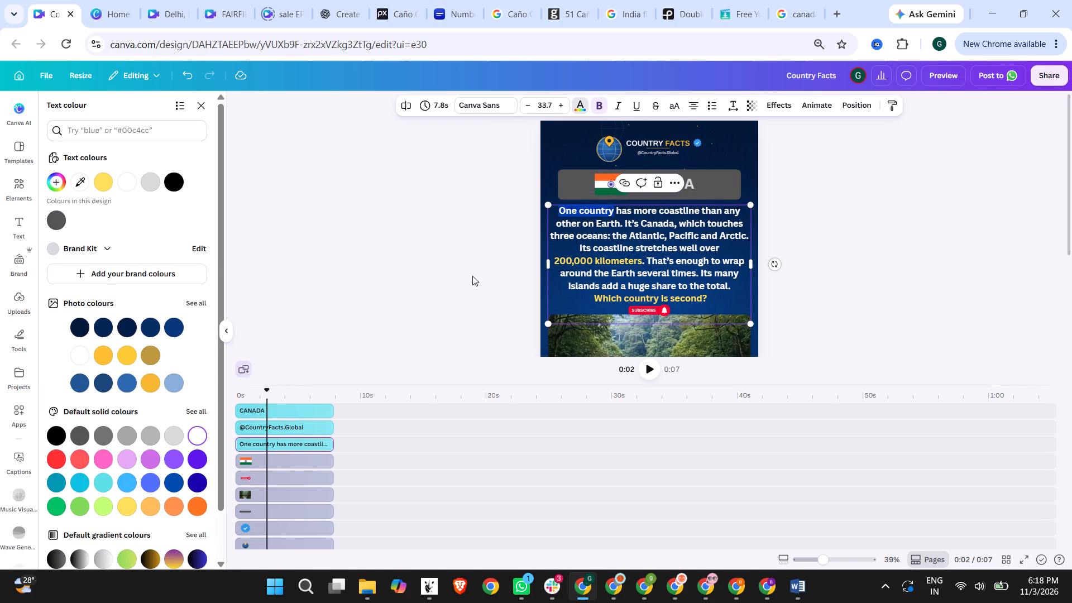
# In the Canva fact text, colour the phrases "One country" and "Atlantic, Pacific and Arctic" yellow.
pyautogui.click(124, 505)
pyautogui.click(703, 231)
pyautogui.moveTo(629, 232); pyautogui.dragTo(663, 235)
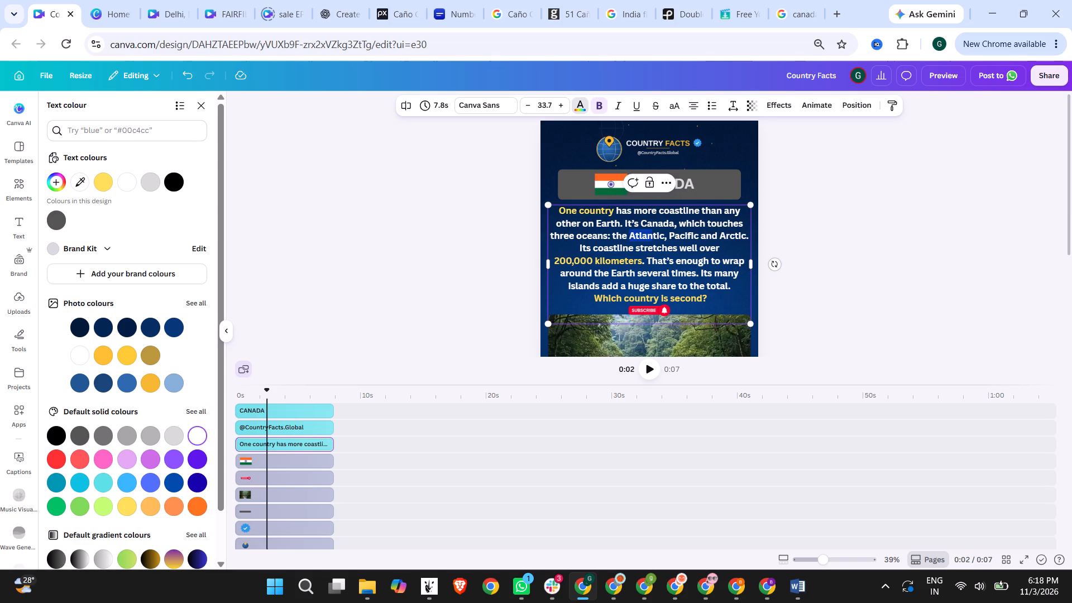
pyautogui.moveTo(663, 235); pyautogui.dragTo(745, 236)
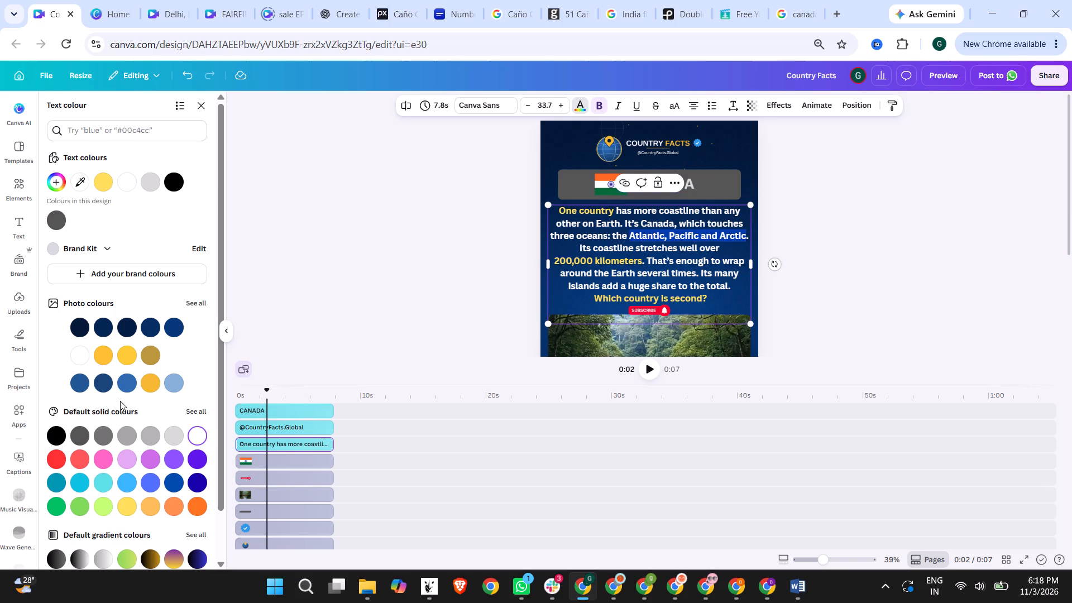
pyautogui.click(122, 505)
pyautogui.click(673, 260)
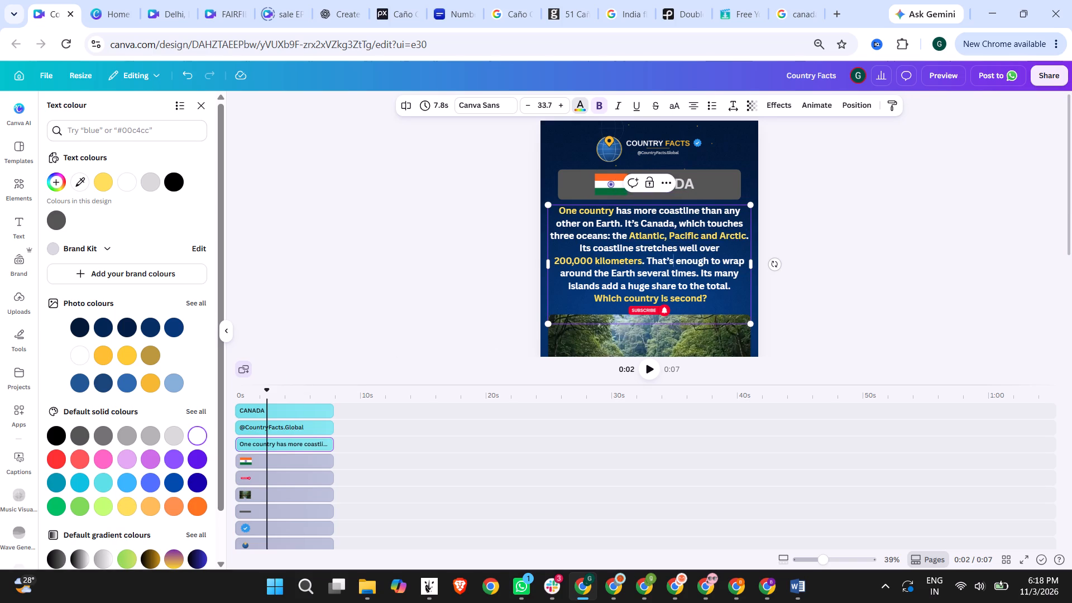
pyautogui.click(830, 283)
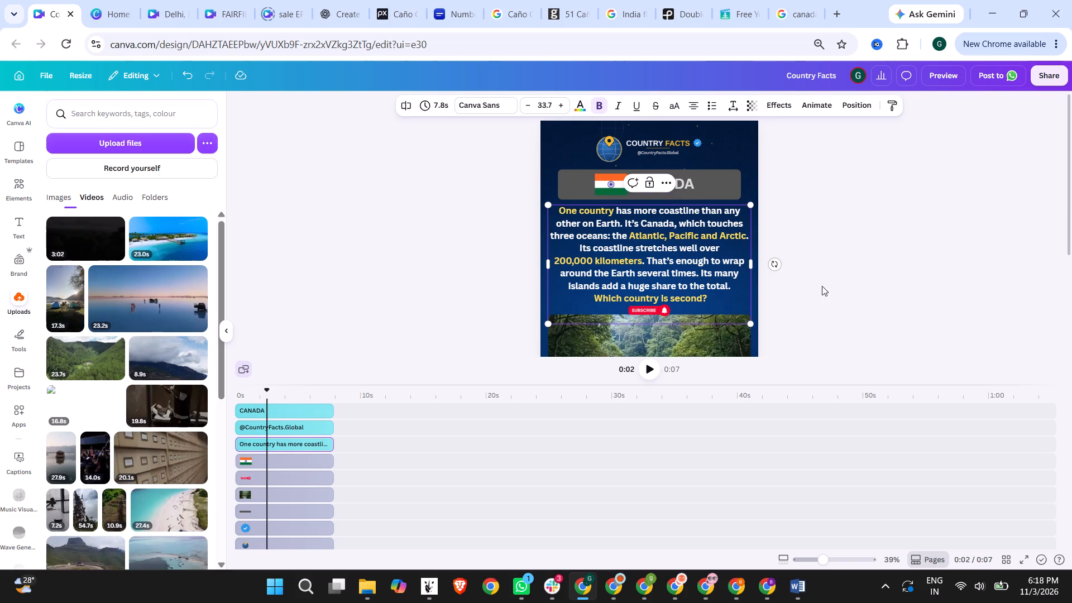
# Search Pixabay's stock videos for "Canada coastline".
pyautogui.click(539, 0)
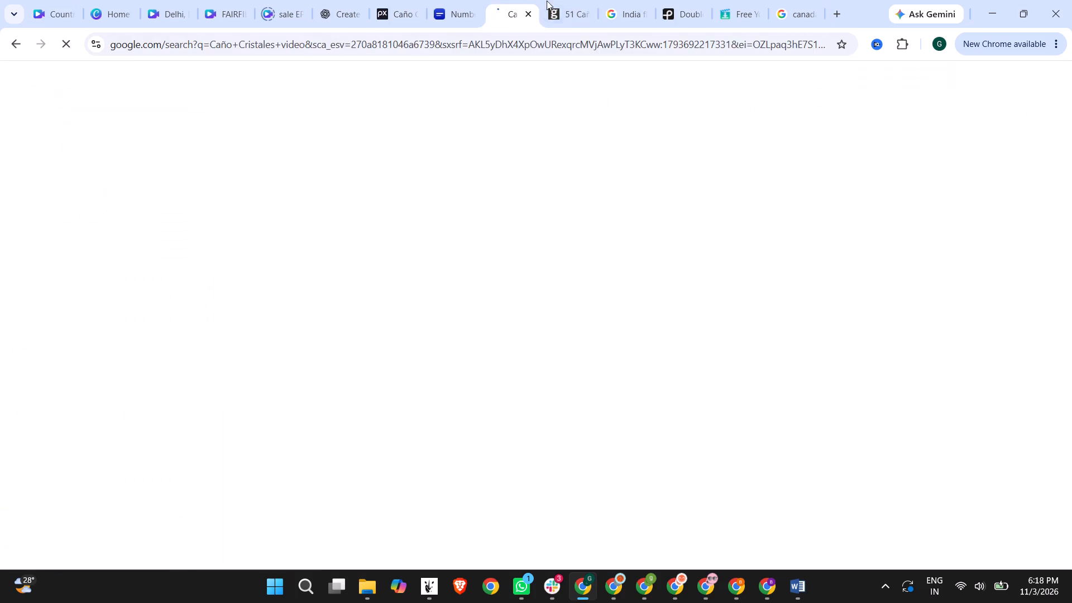
pyautogui.click(556, 0)
pyautogui.click(382, 0)
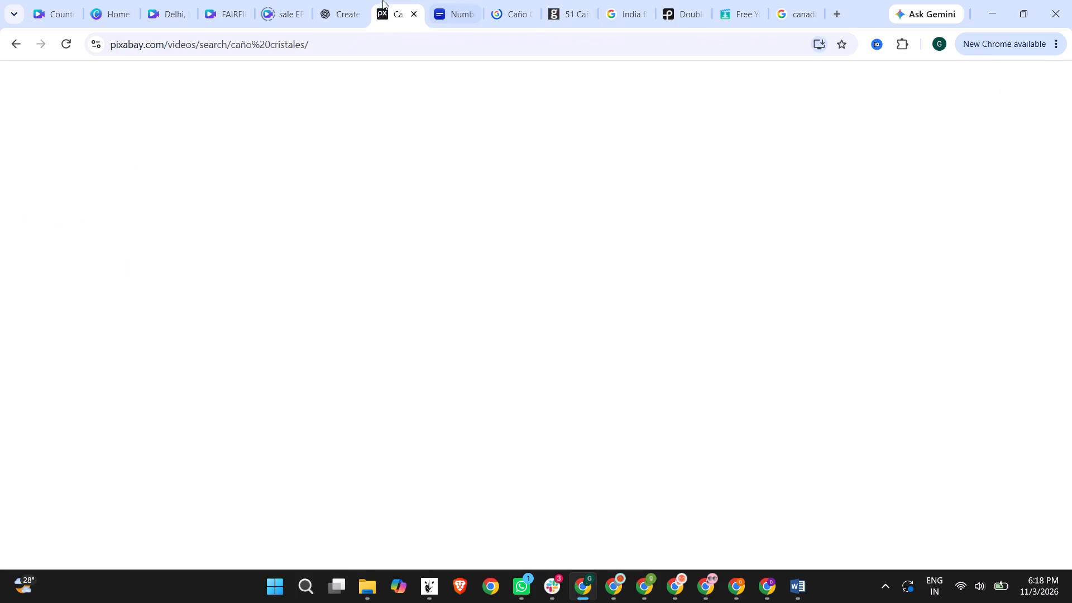
pyautogui.moveTo(255, 79); pyautogui.dragTo(0, 87)
pyautogui.write('Canada coastline')
pyautogui.press('Return')
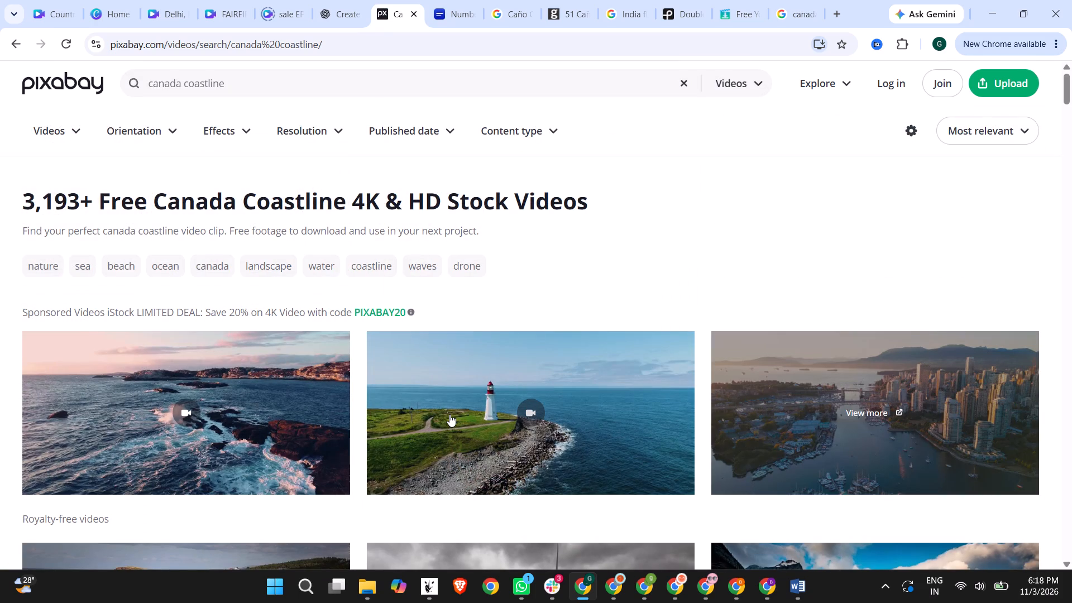
# Look through the Pixabay video results for footage that suits Canada's coastline.
pyautogui.scroll(-4, 623, 279)
pyautogui.scroll(-4, 234, 353)
pyautogui.scroll(-3, 879, 254)
pyautogui.scroll(-4, 208, 241)
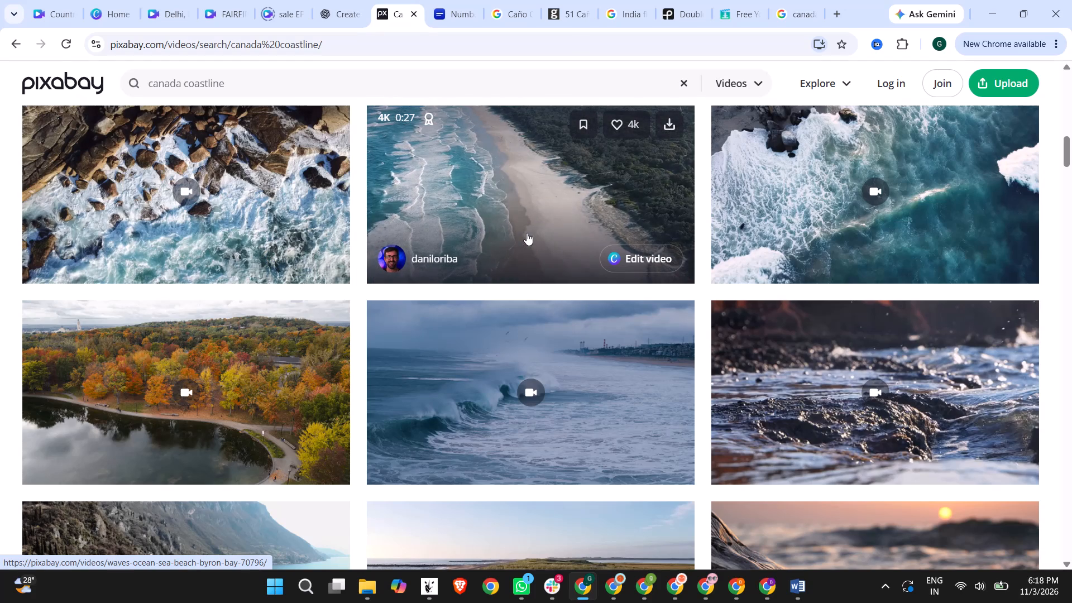
pyautogui.scroll(-4, 367, 331)
pyautogui.scroll(-5, 309, 332)
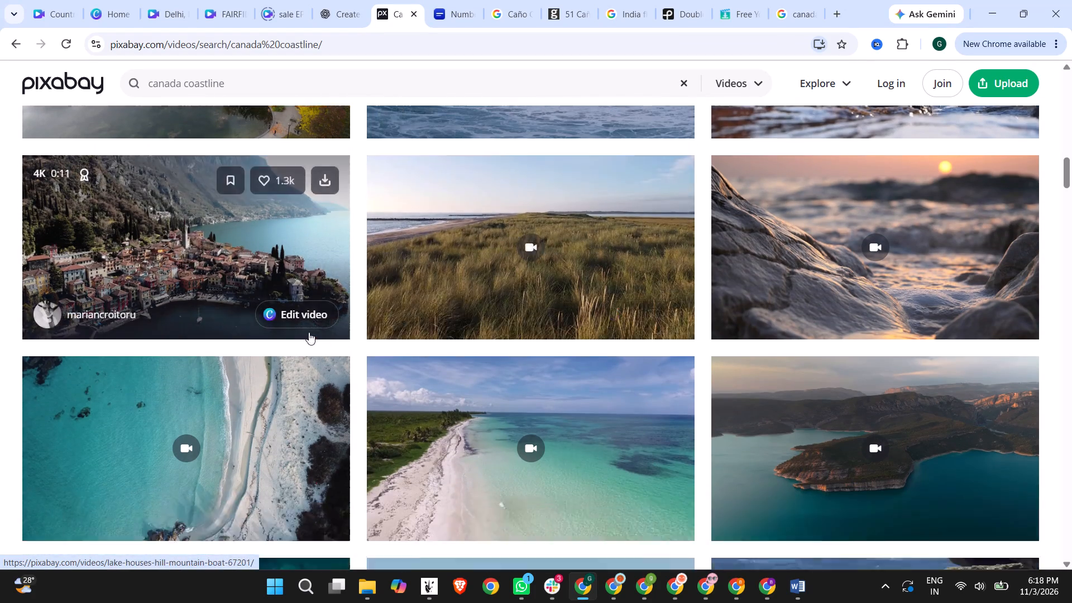
pyautogui.scroll(-6, 610, 329)
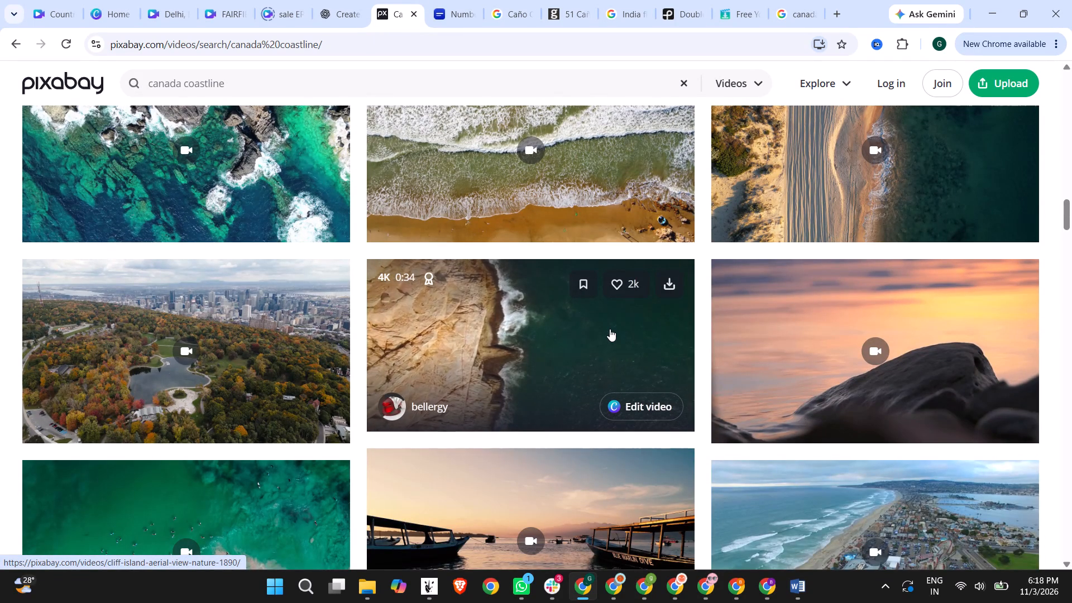
pyautogui.scroll(-8, 610, 329)
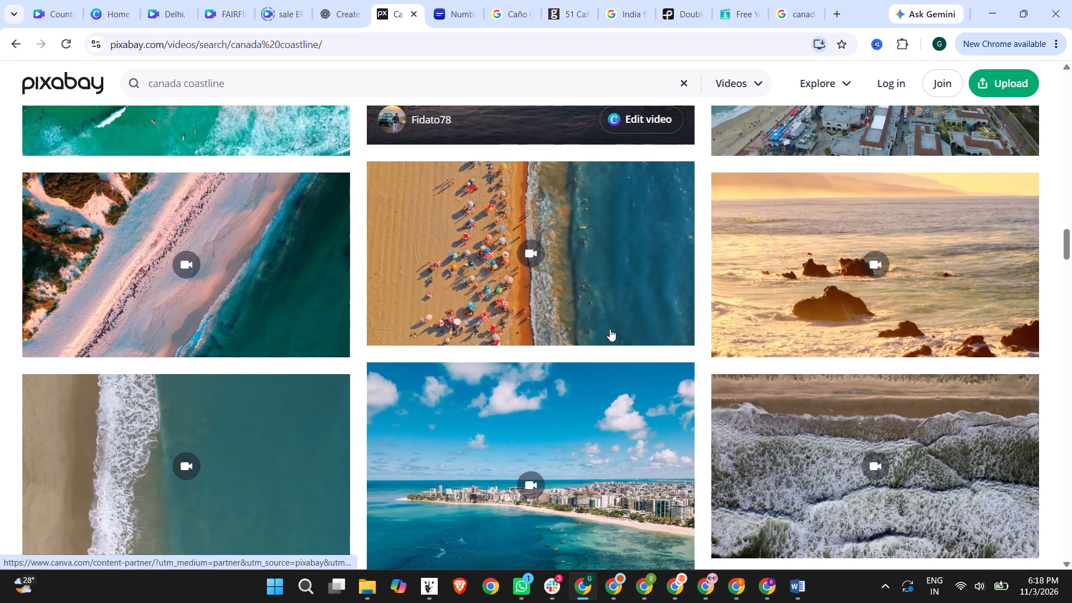
pyautogui.scroll(-4, 574, 324)
pyautogui.scroll(1, 387, 318)
pyautogui.scroll(-1, 387, 318)
pyautogui.scroll(7, 387, 318)
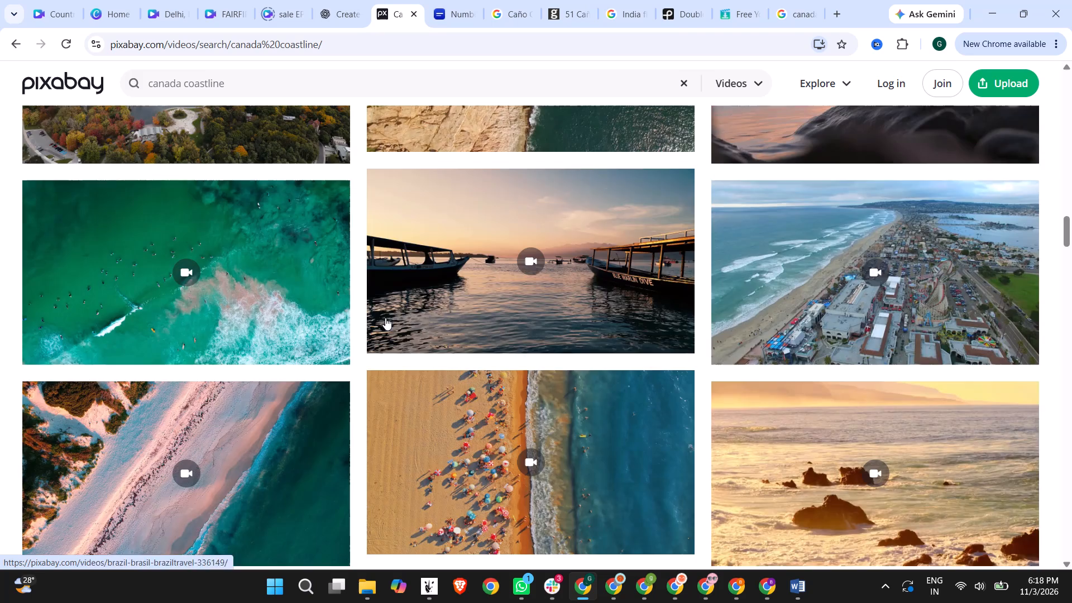
pyautogui.scroll(18, 385, 318)
pyautogui.scroll(3, 343, 325)
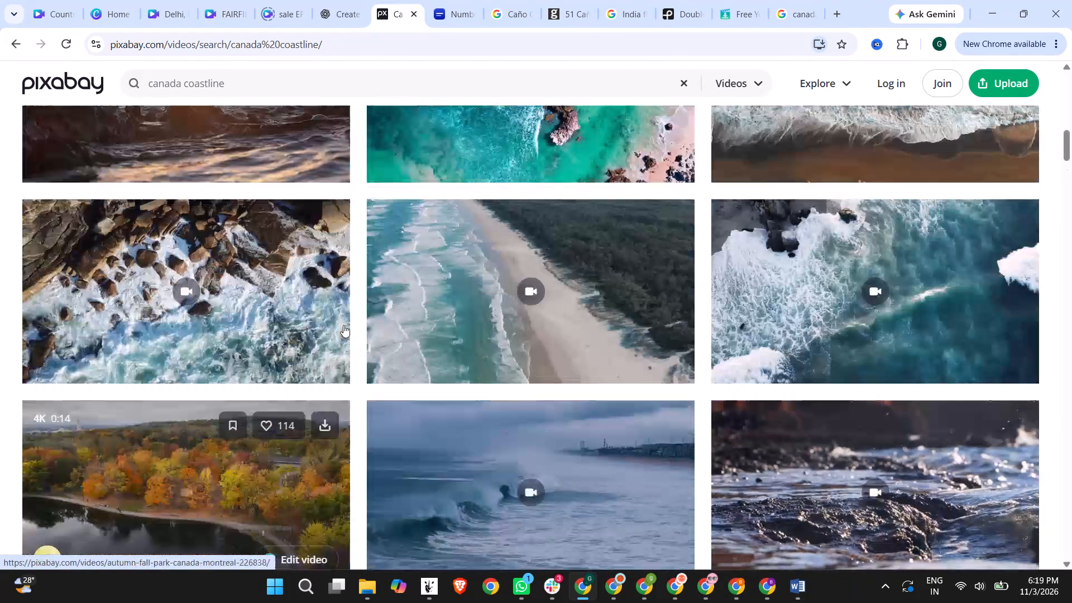
pyautogui.scroll(2, 267, 328)
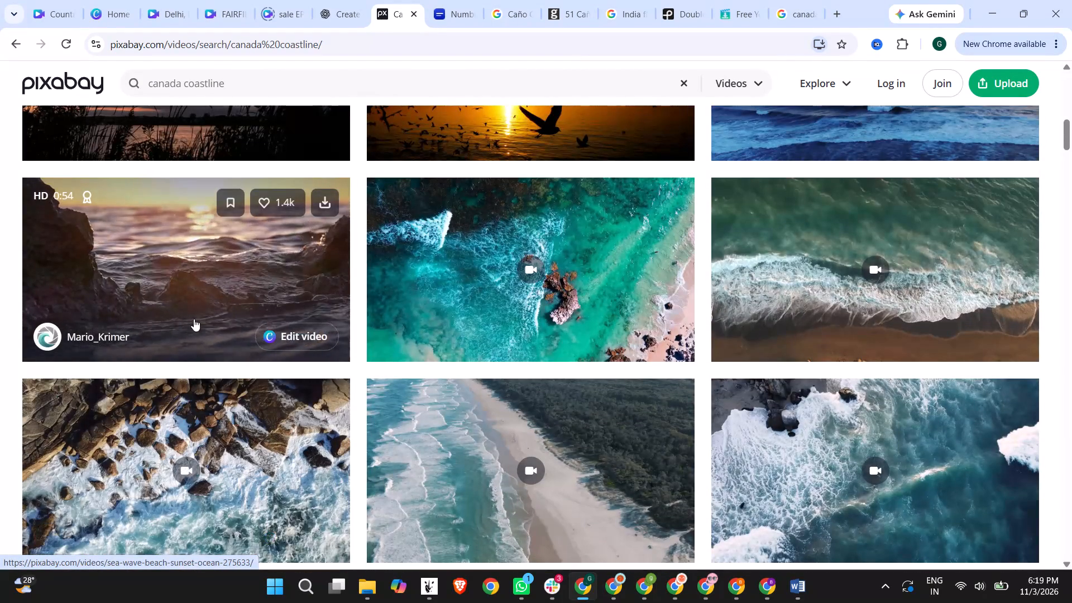
pyautogui.scroll(4, 194, 319)
pyautogui.scroll(3, 244, 319)
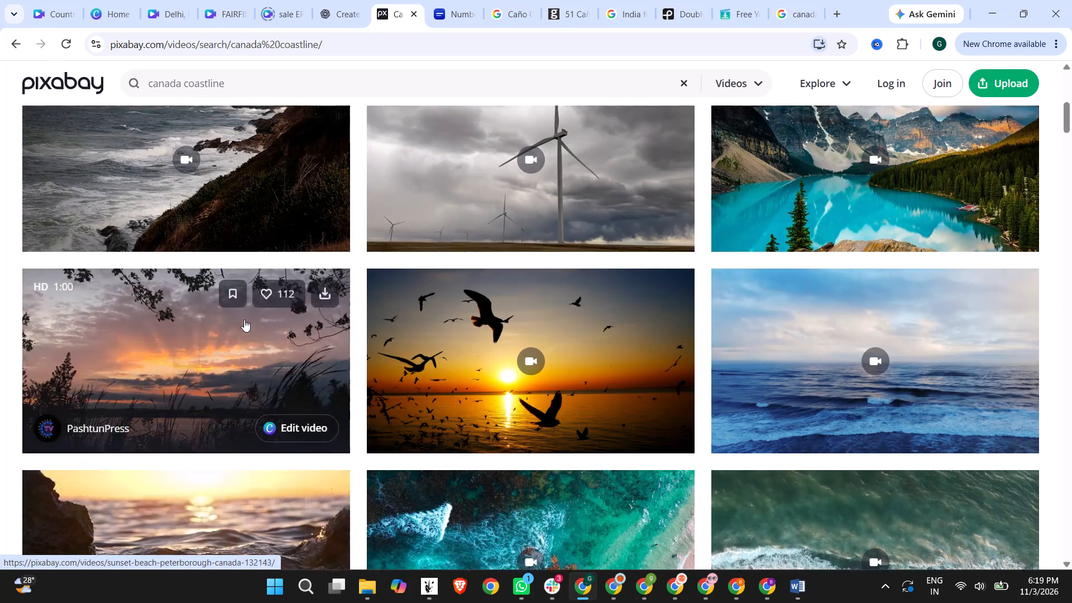
pyautogui.scroll(4, 261, 329)
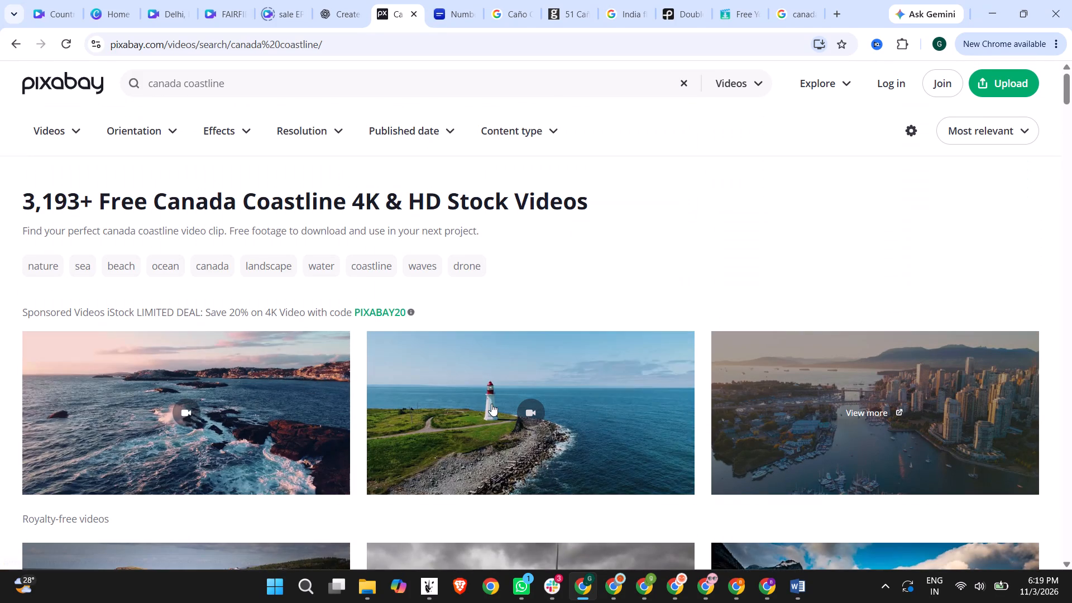
# Open the sponsored lighthouse coastline video on iStock to check it.
pyautogui.click(466, 403)
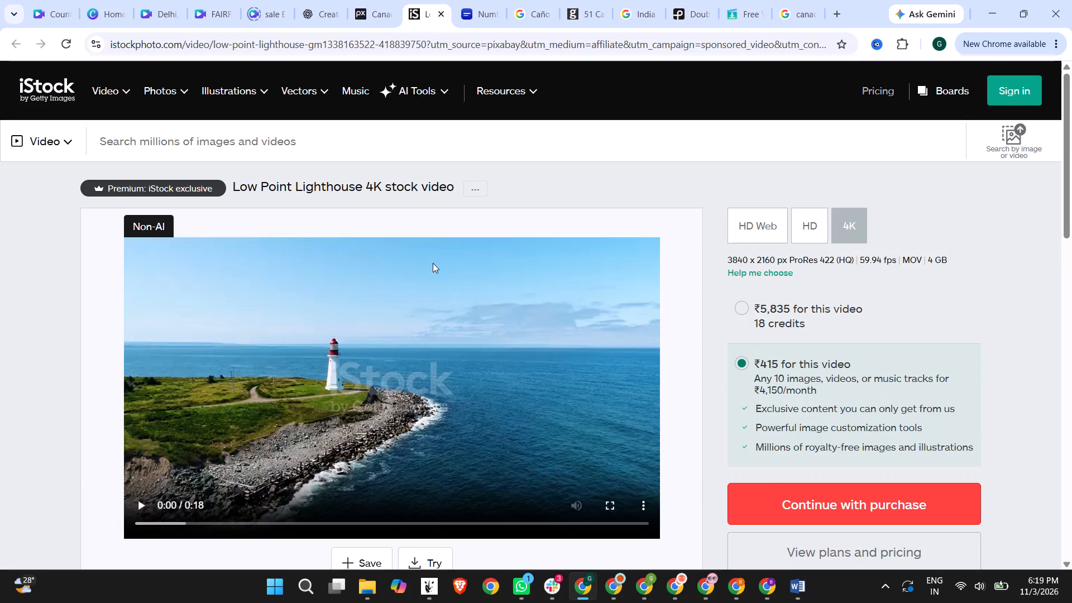
pyautogui.click(279, 50)
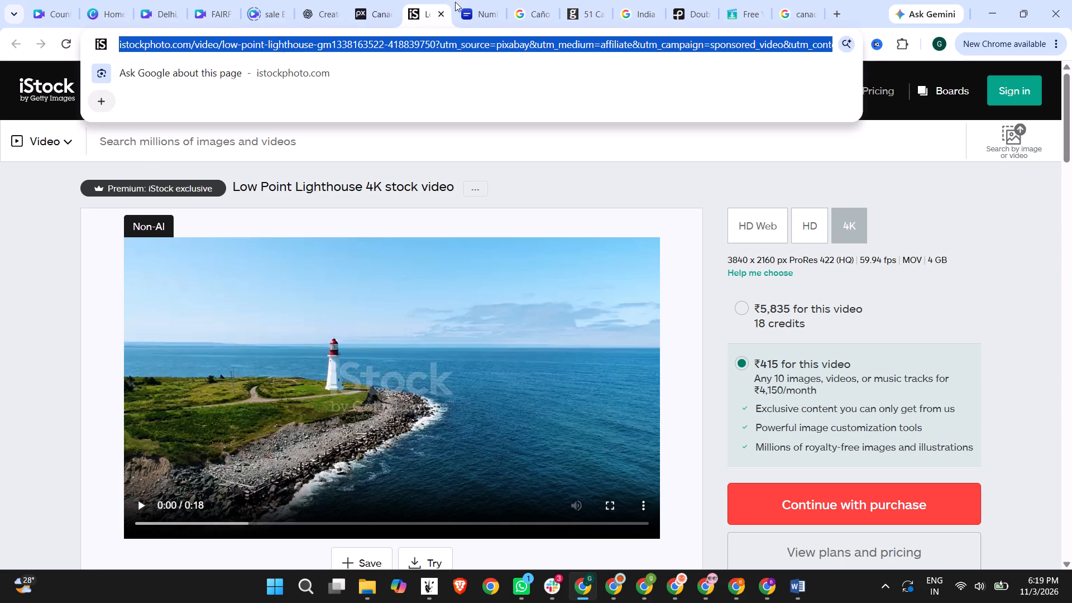
pyautogui.click(364, 0)
pyautogui.click(424, 11)
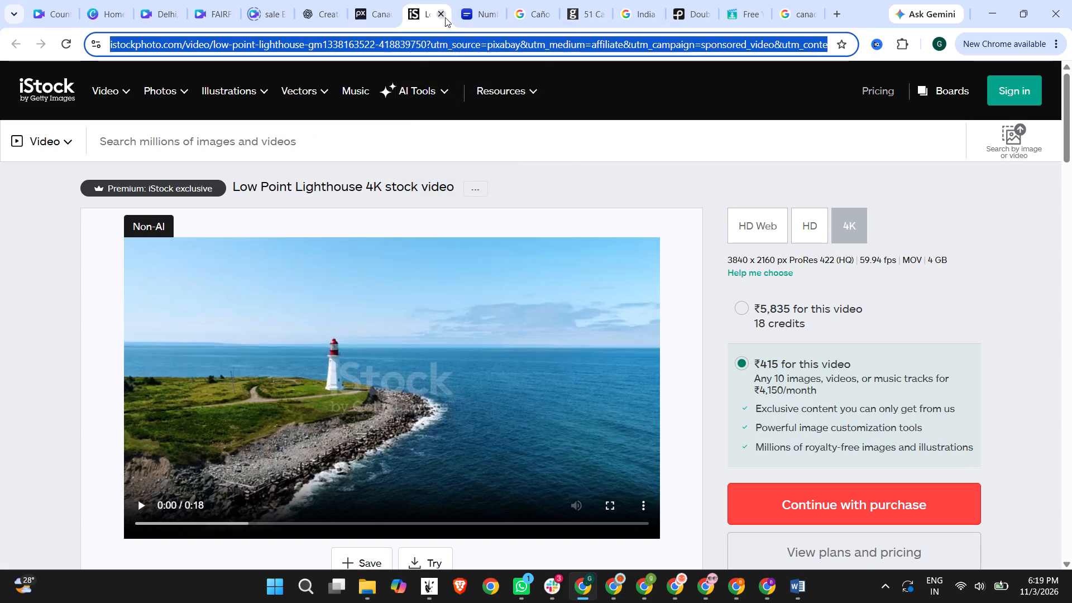
# Switch to the open Pexels page and search its stock videos for "canada coastline".
pyautogui.press('p')
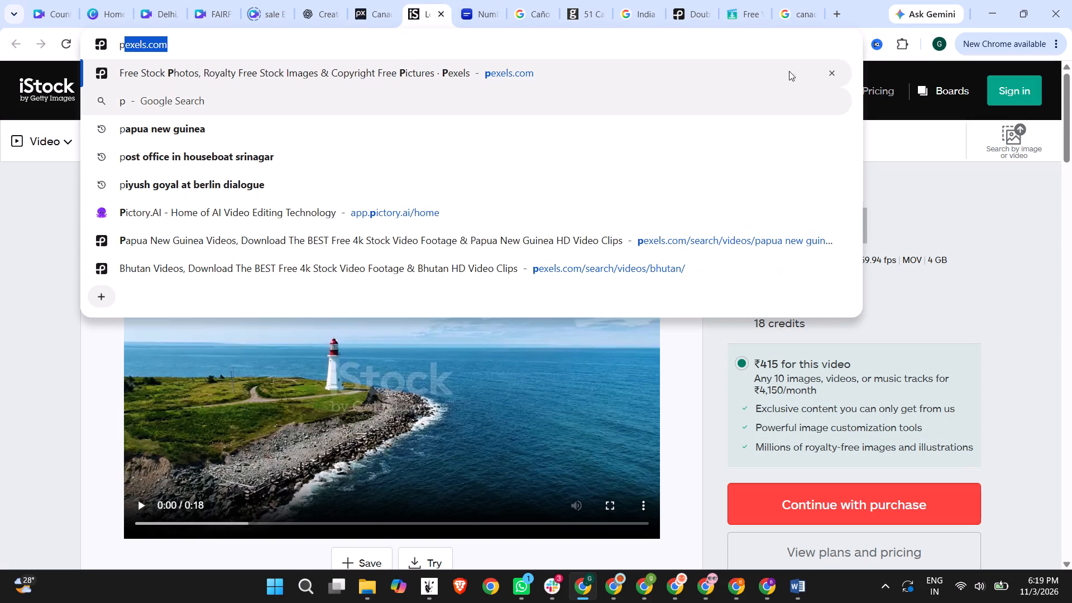
pyautogui.click(686, 0)
pyautogui.moveTo(422, 93); pyautogui.dragTo(167, 92)
pyautogui.write('canada coastline')
pyautogui.press('Return')
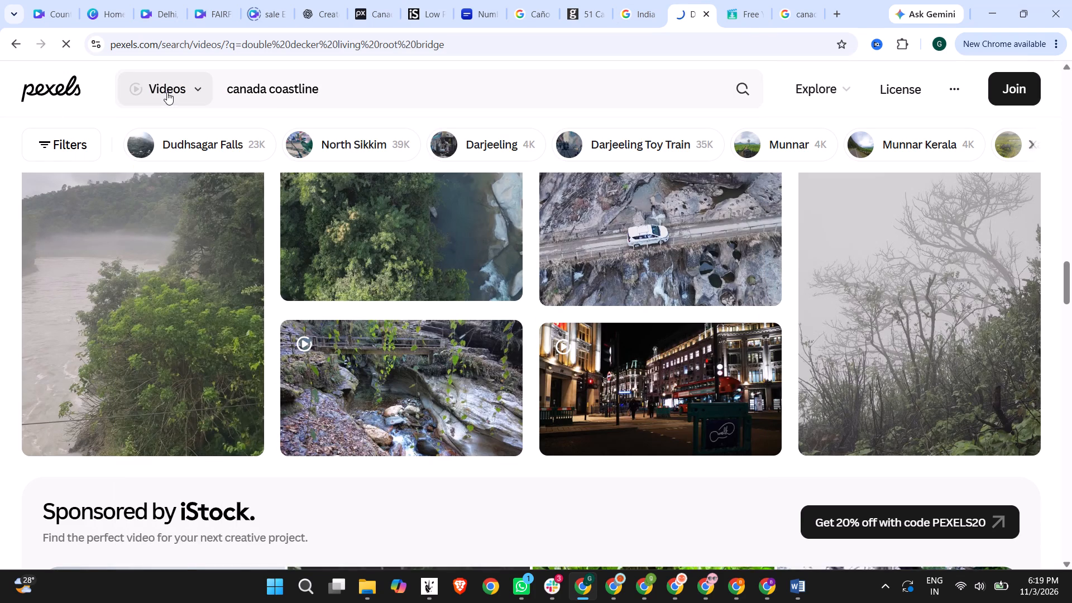
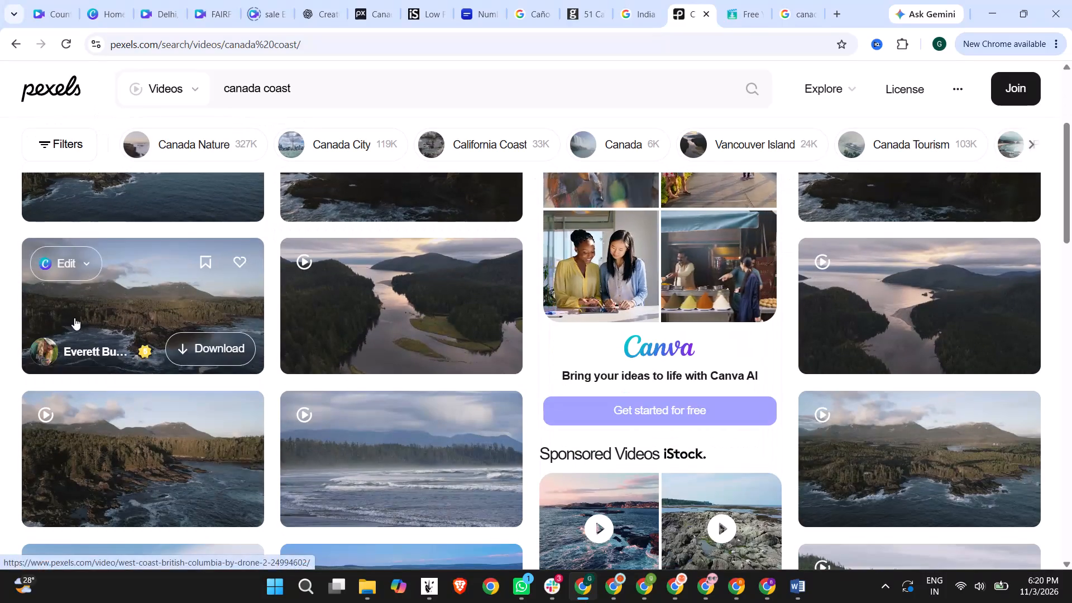
# Look through the Pexels "canada coast" video results for footage that suits Canada's coastline.
pyautogui.scroll(-3, 83, 301)
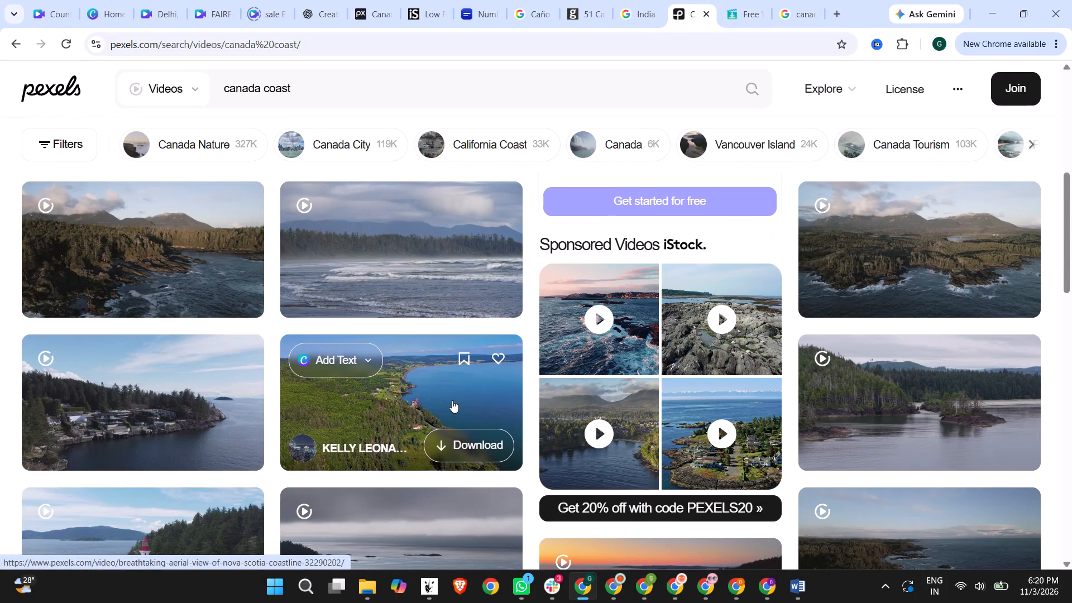
pyautogui.scroll(-3, 452, 400)
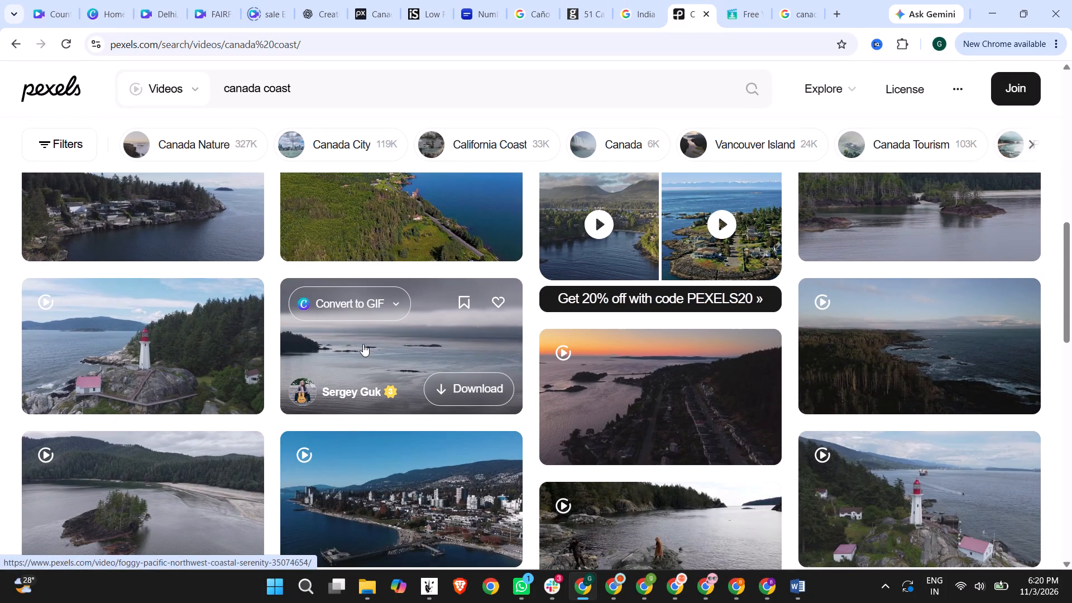
pyautogui.scroll(-2, 363, 344)
pyautogui.scroll(-2, 136, 342)
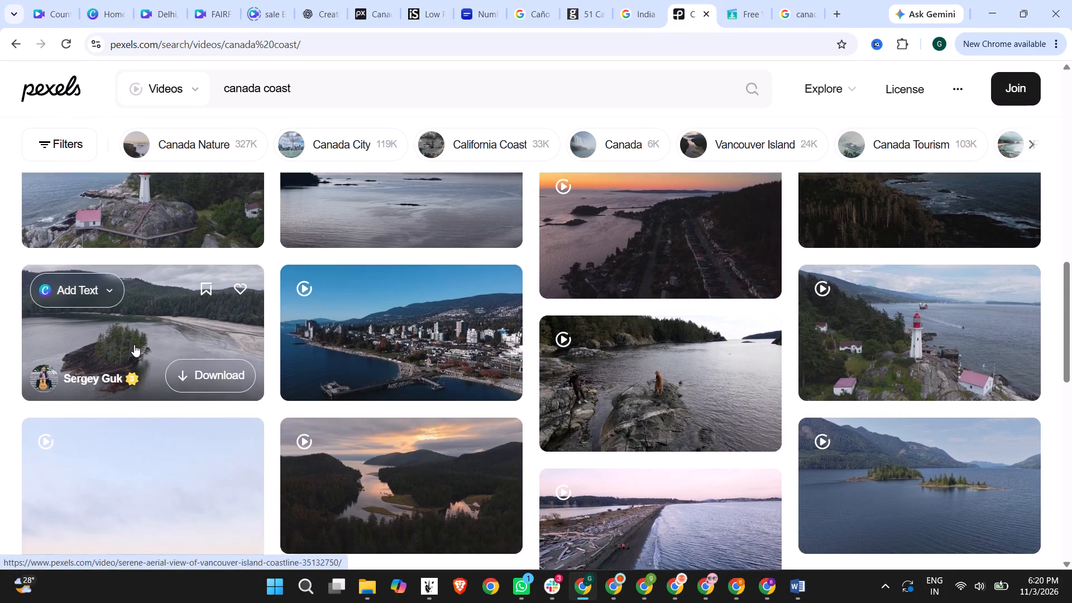
pyautogui.scroll(-4, 547, 399)
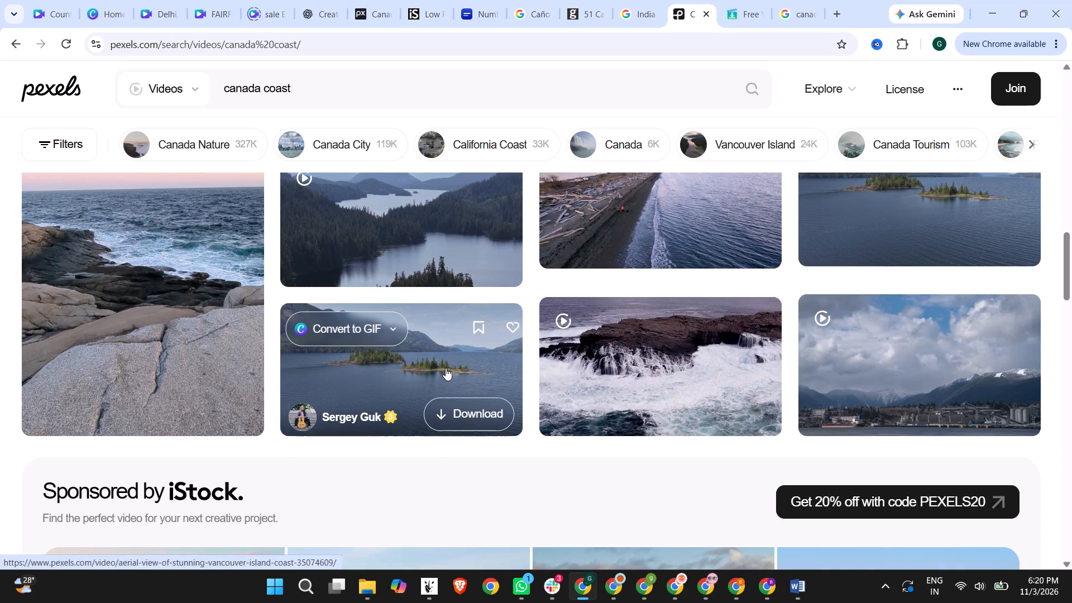
pyautogui.scroll(-4, 445, 368)
pyautogui.scroll(-2, 410, 234)
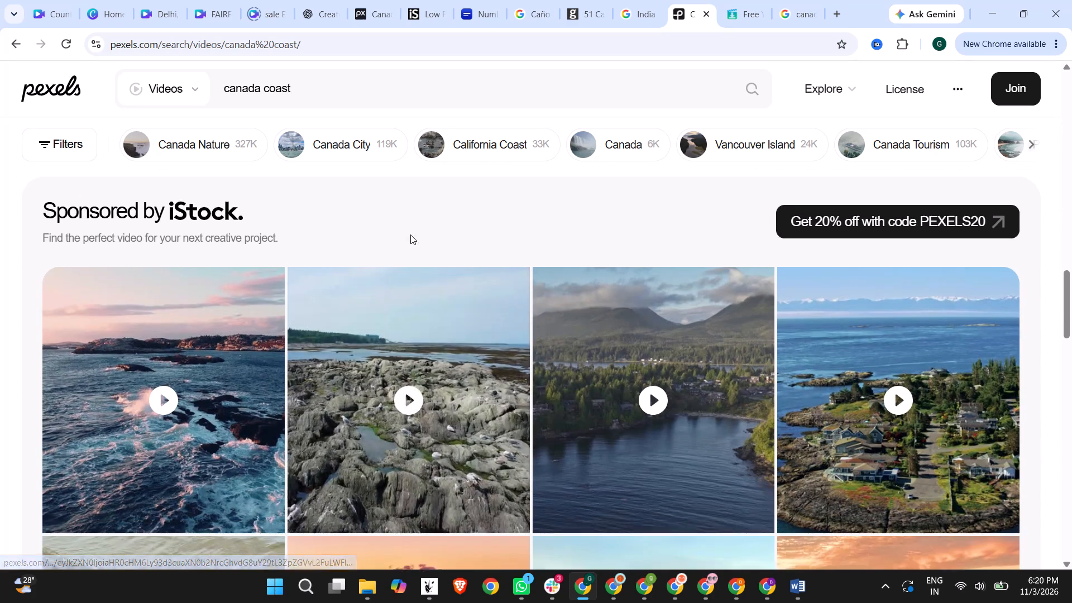
pyautogui.scroll(-7, 410, 234)
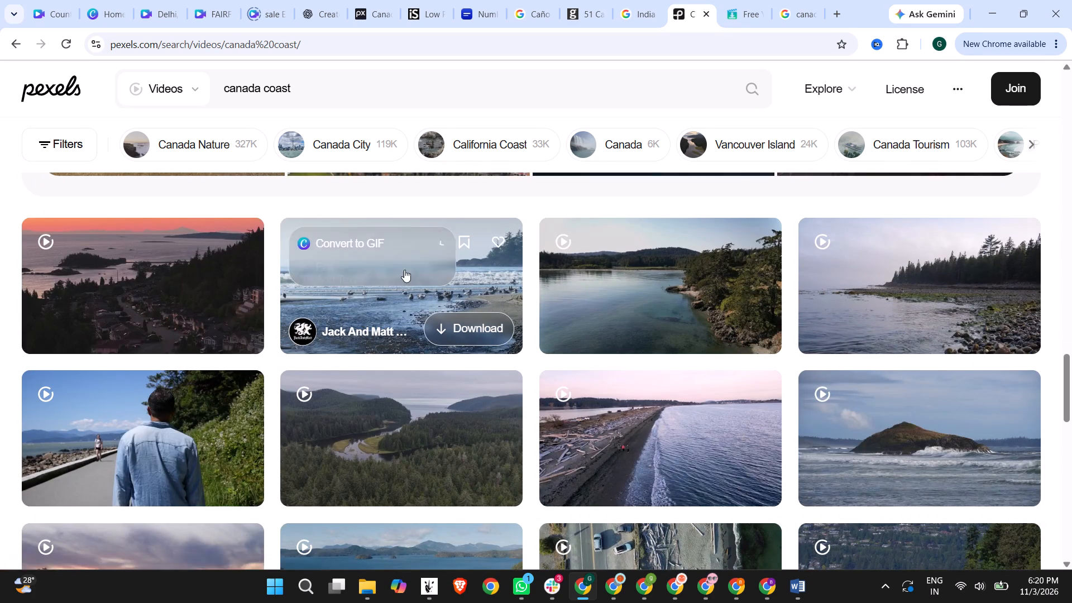
pyautogui.scroll(-4, 596, 287)
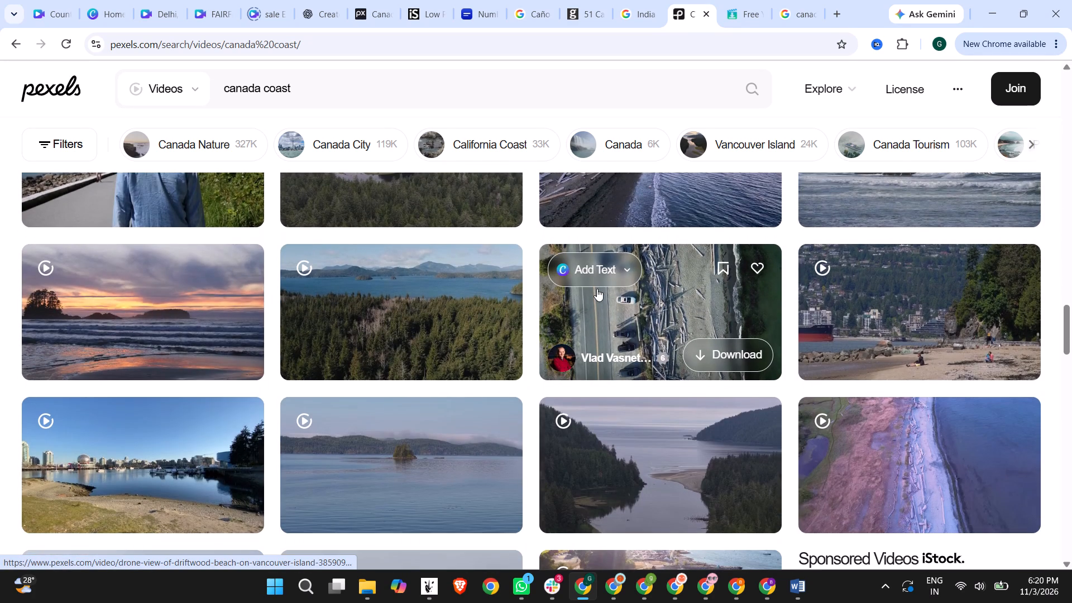
pyautogui.scroll(-4, 566, 293)
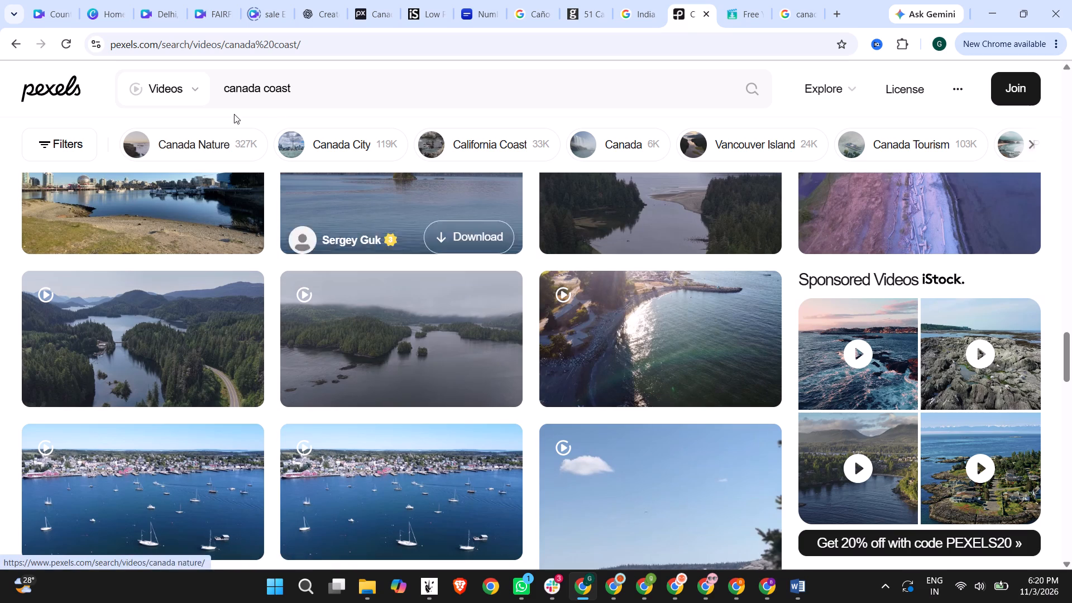
# Search Pexels videos for "canada map view" and check the results for usable map footage.
pyautogui.moveTo(309, 91); pyautogui.dragTo(265, 92)
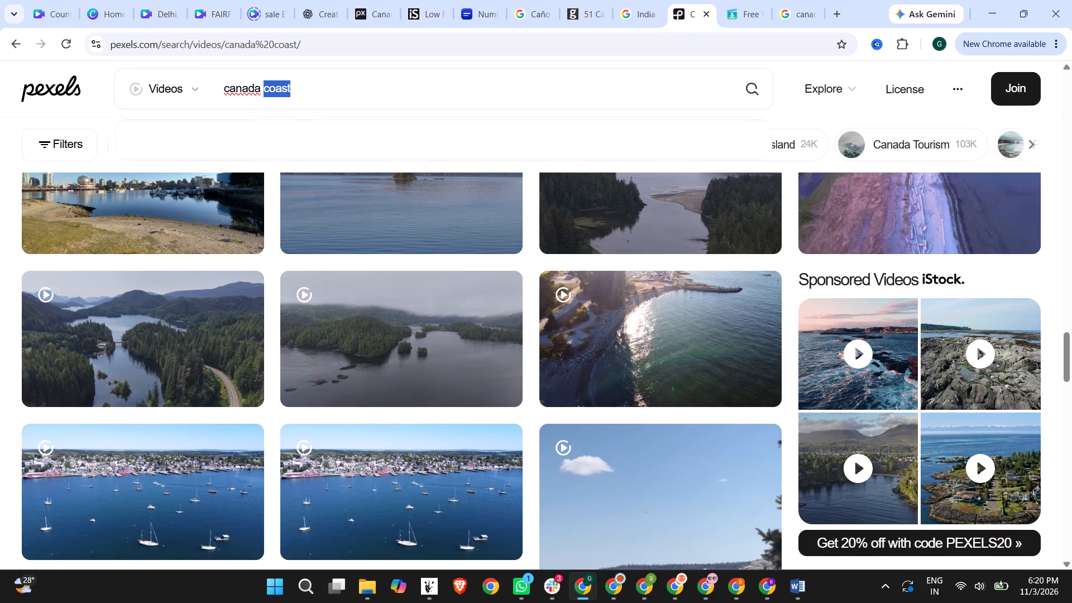
pyautogui.write('map view')
pyautogui.press('Return')
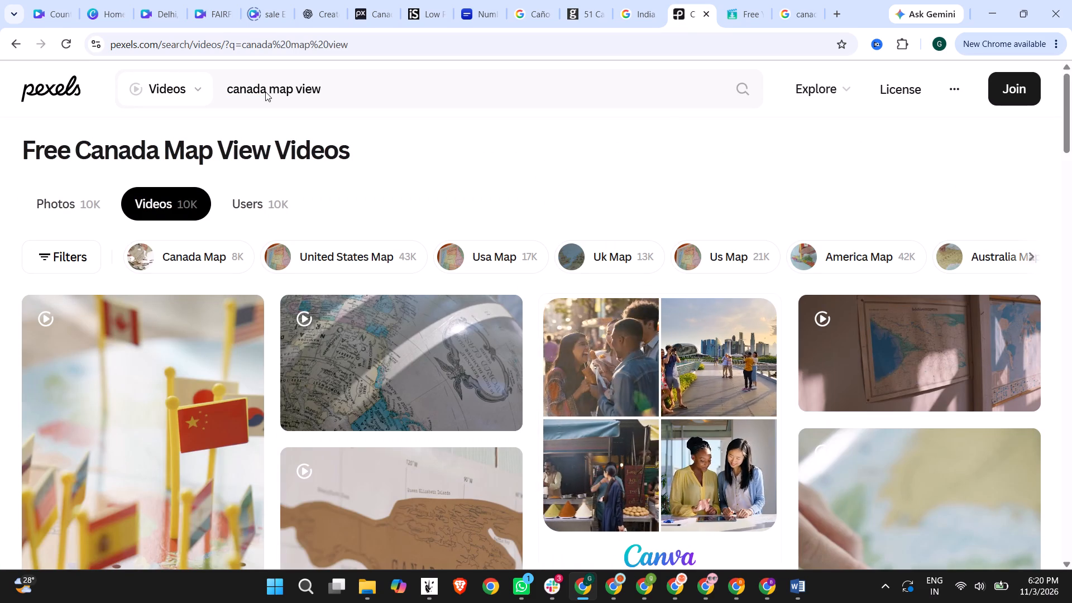
pyautogui.scroll(-5, 287, 92)
pyautogui.scroll(-5, 214, 141)
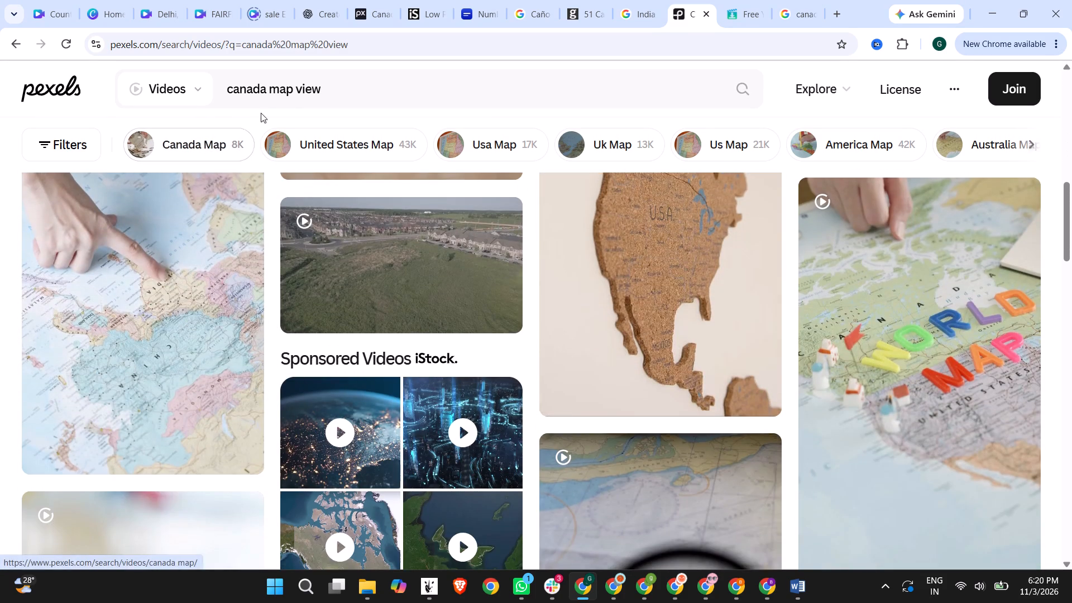
# Search Pexels videos for "canada sea arial view".
pyautogui.moveTo(294, 86); pyautogui.dragTo(270, 85)
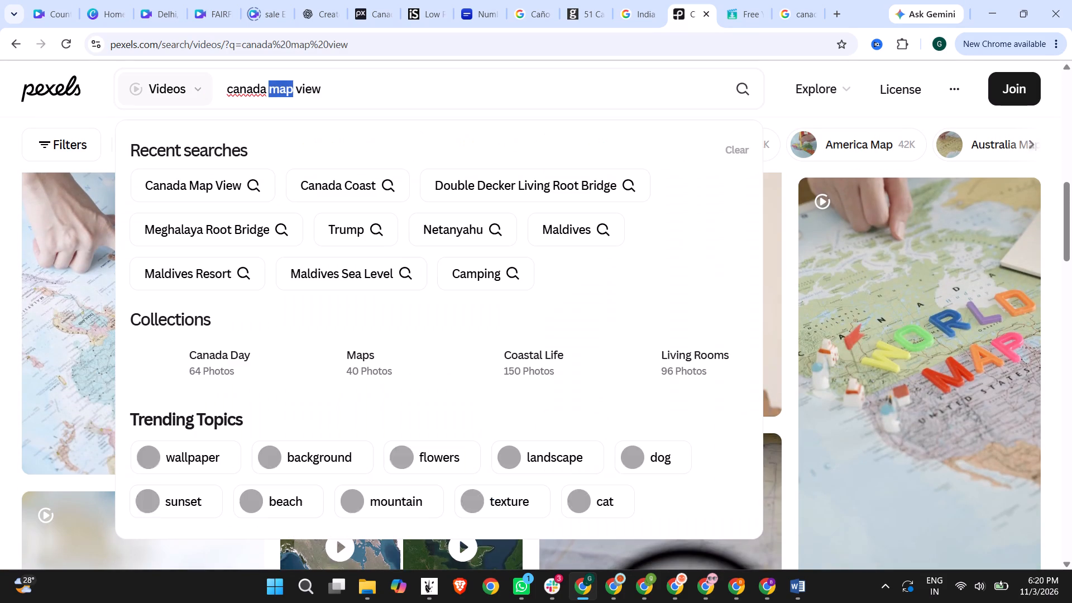
pyautogui.write('sea arial')
pyautogui.press('Return')
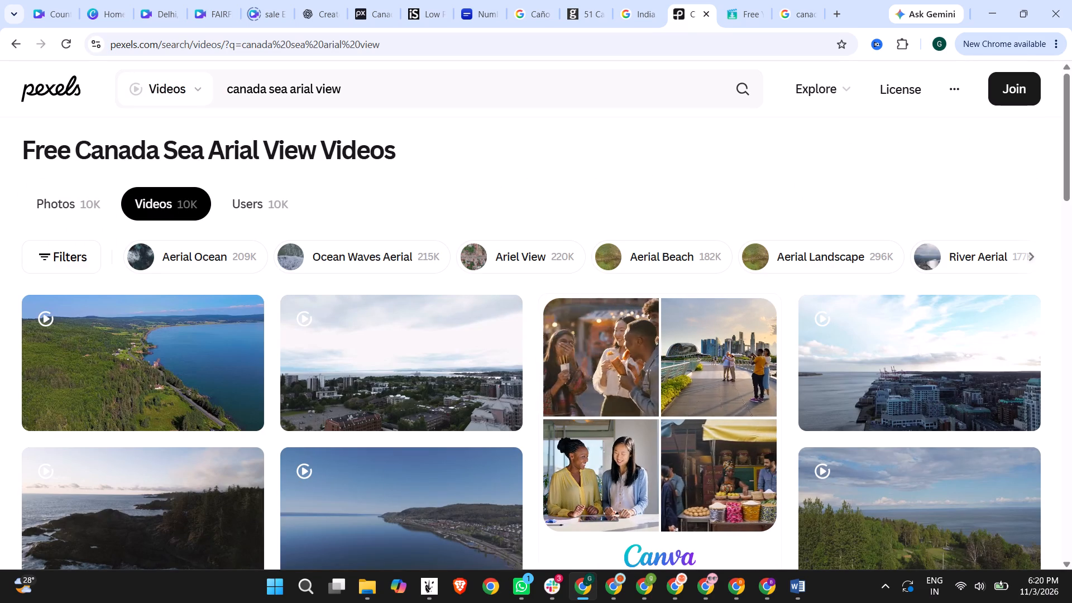
# Look through the aerial sea video results for footage of Canada's coastline.
pyautogui.scroll(-4, 443, 118)
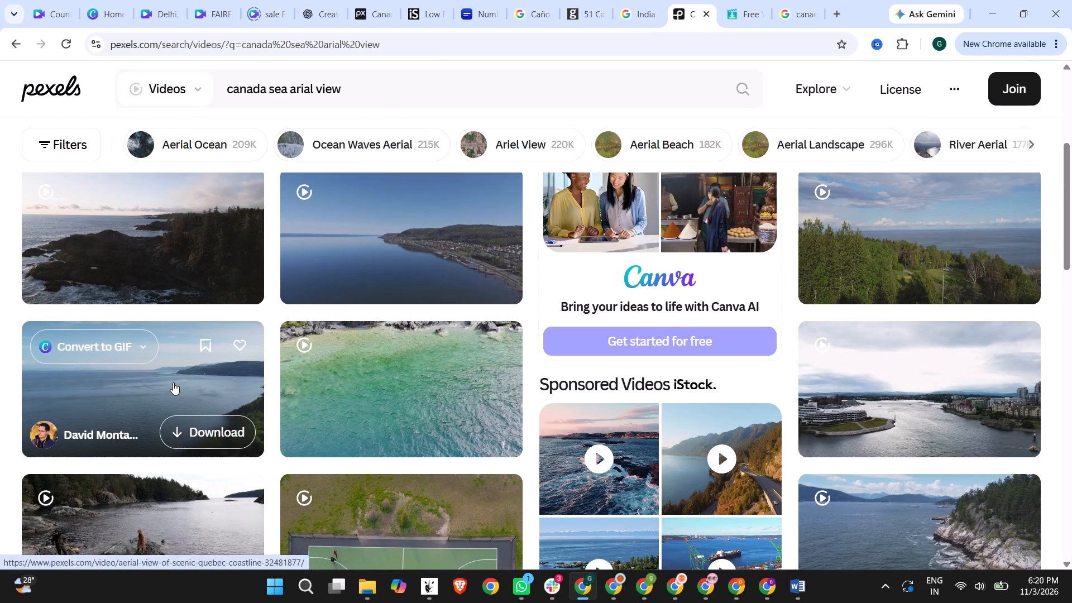
pyautogui.scroll(-4, 207, 372)
pyautogui.scroll(-4, 260, 295)
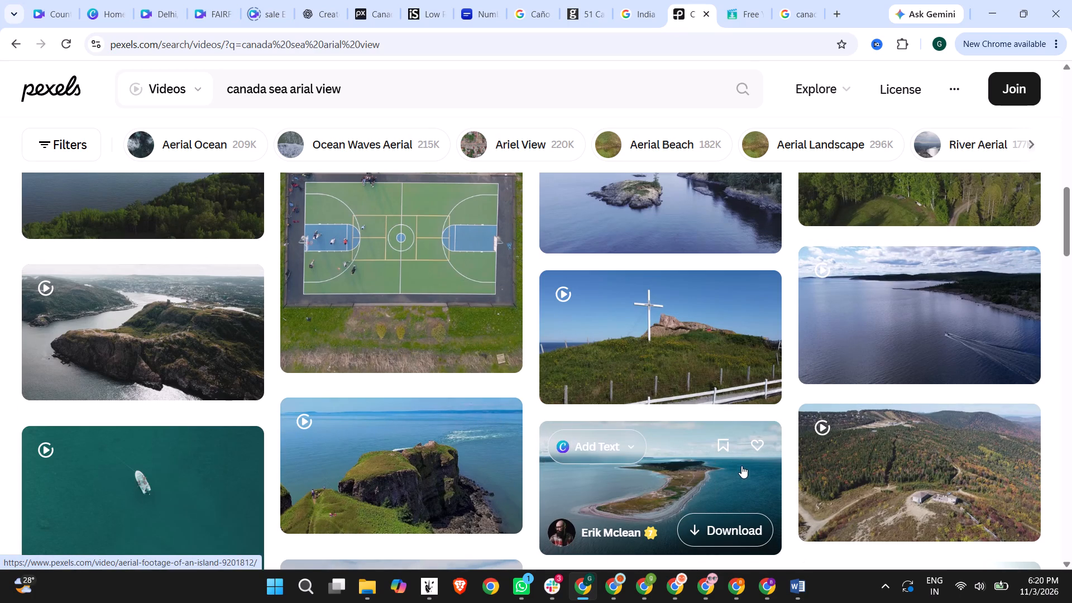
pyautogui.scroll(-4, 890, 320)
pyautogui.scroll(-1, 248, 327)
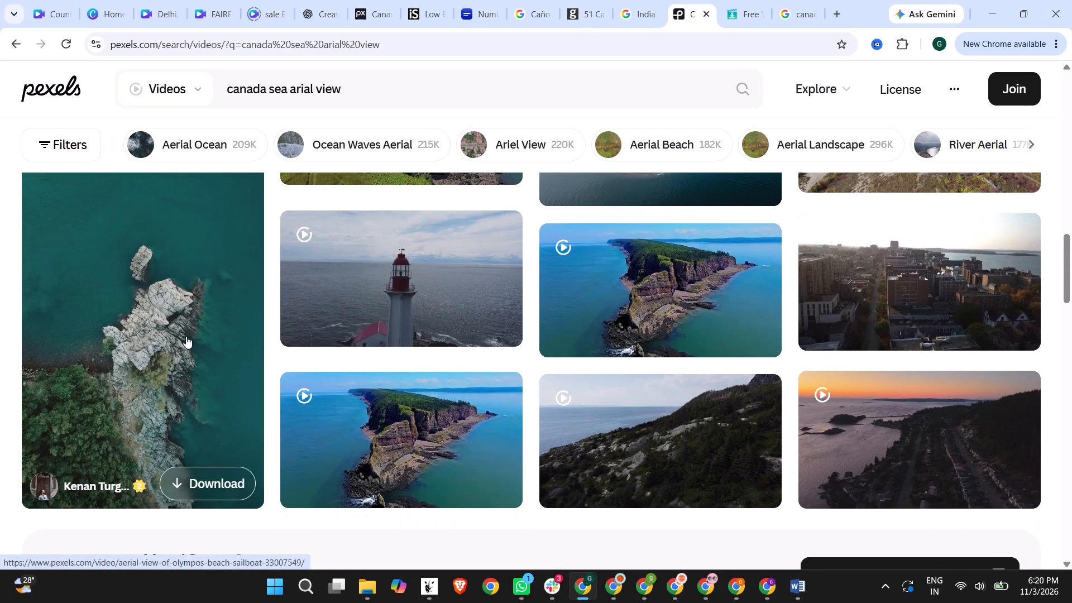
pyautogui.scroll(-4, 186, 336)
pyautogui.scroll(-8, 454, 340)
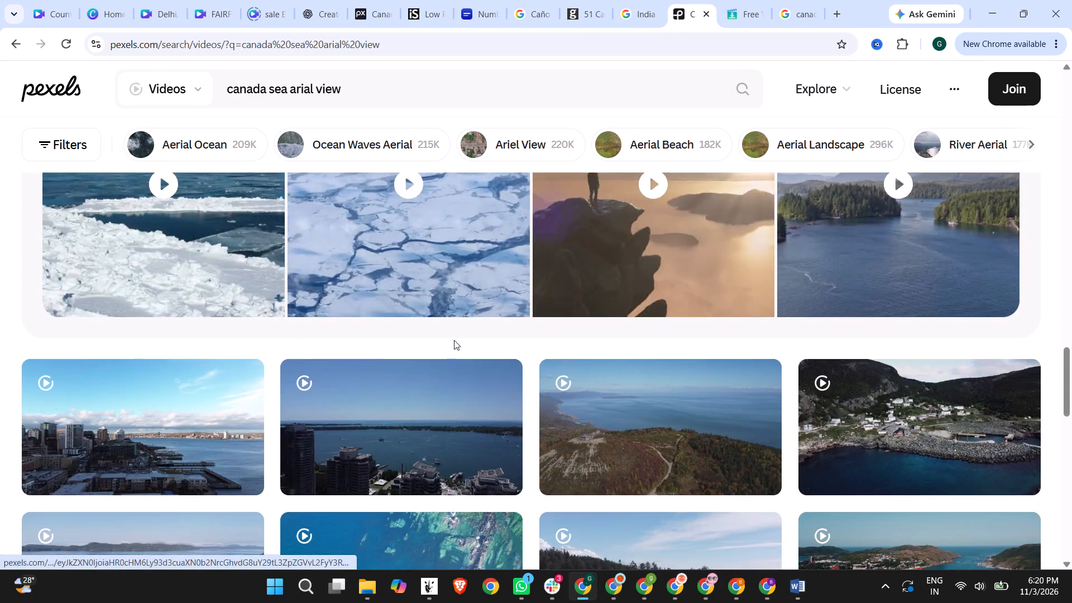
pyautogui.scroll(-6, 454, 340)
pyautogui.scroll(3, 454, 340)
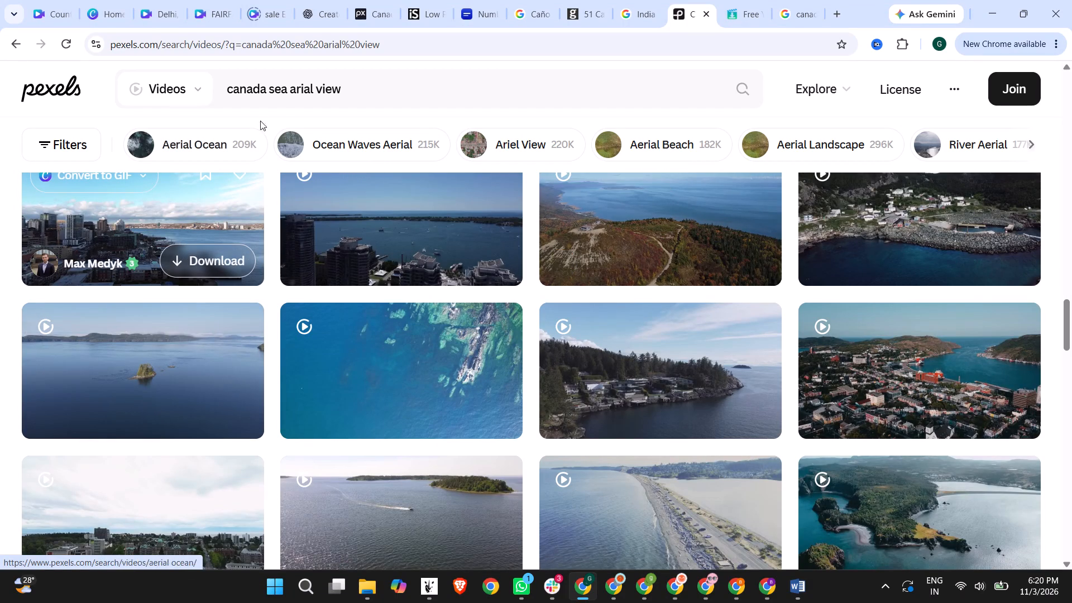
# Search Pexels videos for "canada coast" again and check the results.
pyautogui.moveTo(268, 85); pyautogui.dragTo(485, 80)
pyautogui.write('coast')
pyautogui.press('Return')
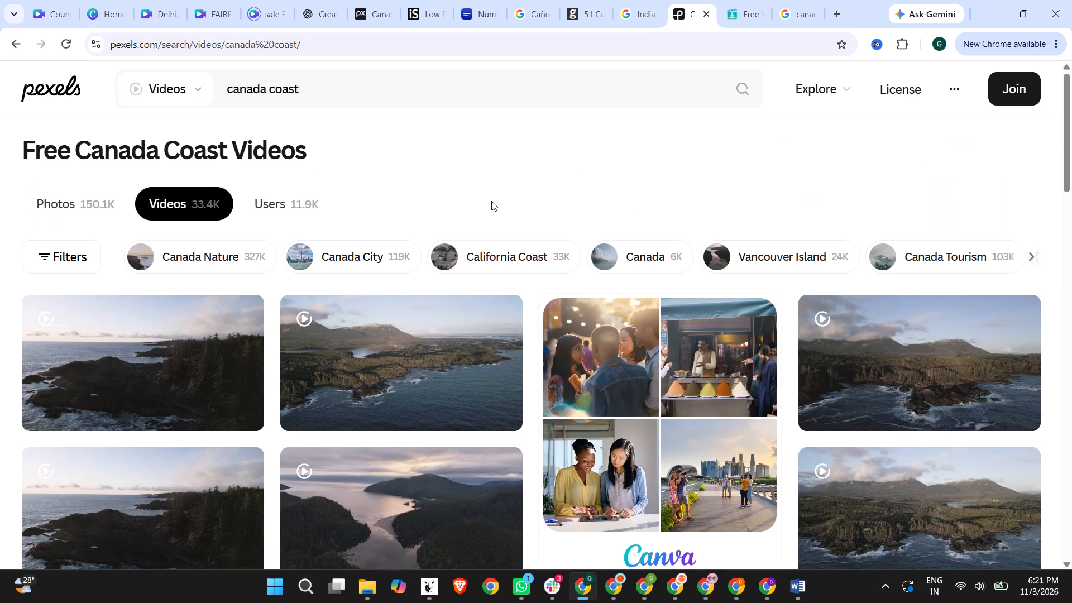
pyautogui.scroll(-3, 440, 360)
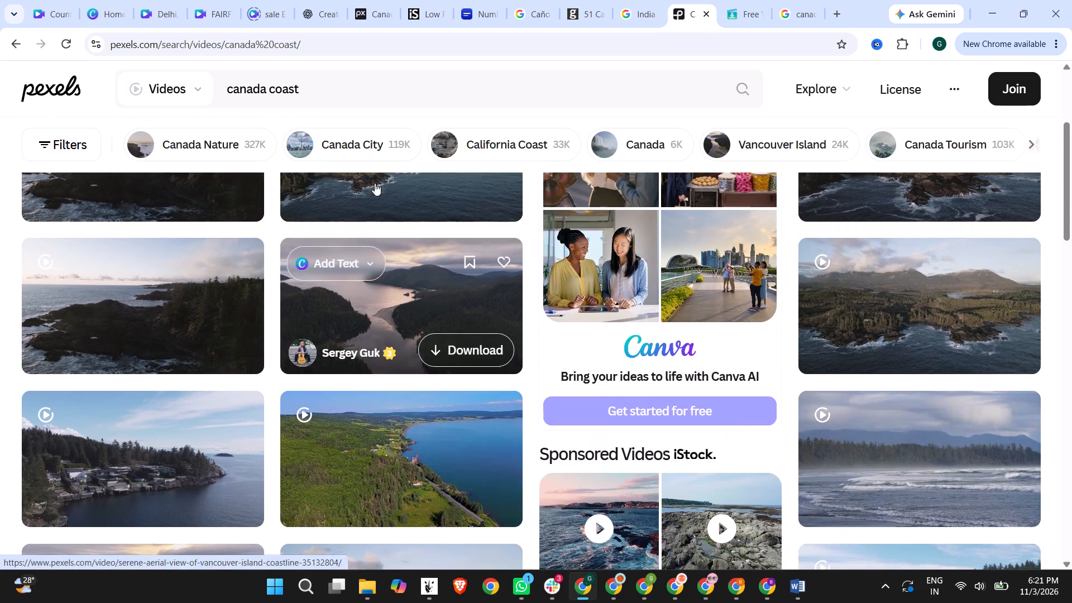
# Download the Ucluelet coastal drone video of waves, rocks and trees from the Pexels results.
pyautogui.scroll(3, 426, 231)
pyautogui.click(370, 363)
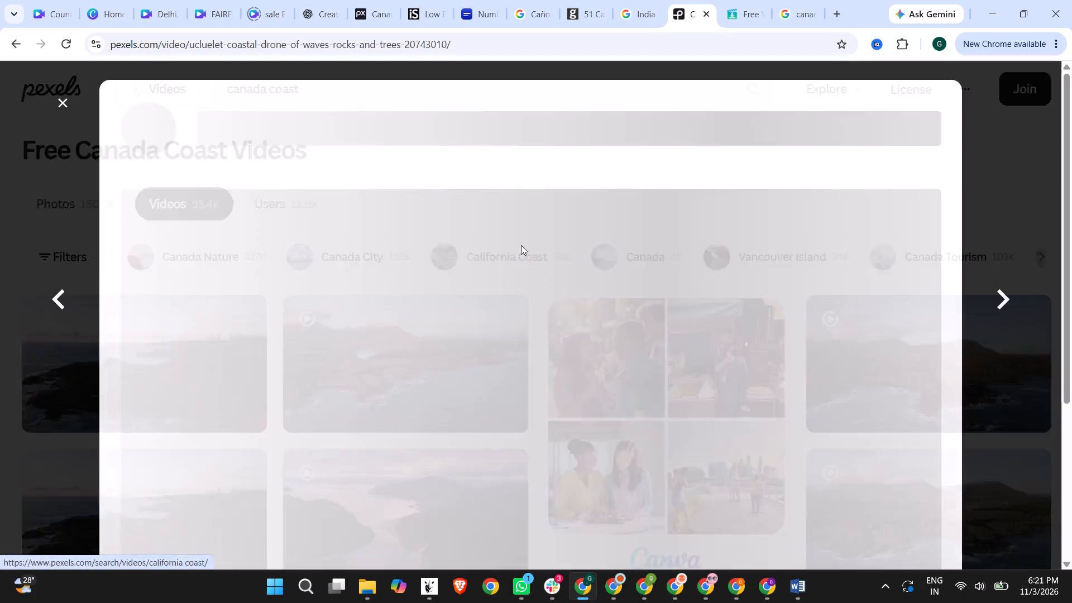
pyautogui.click(853, 122)
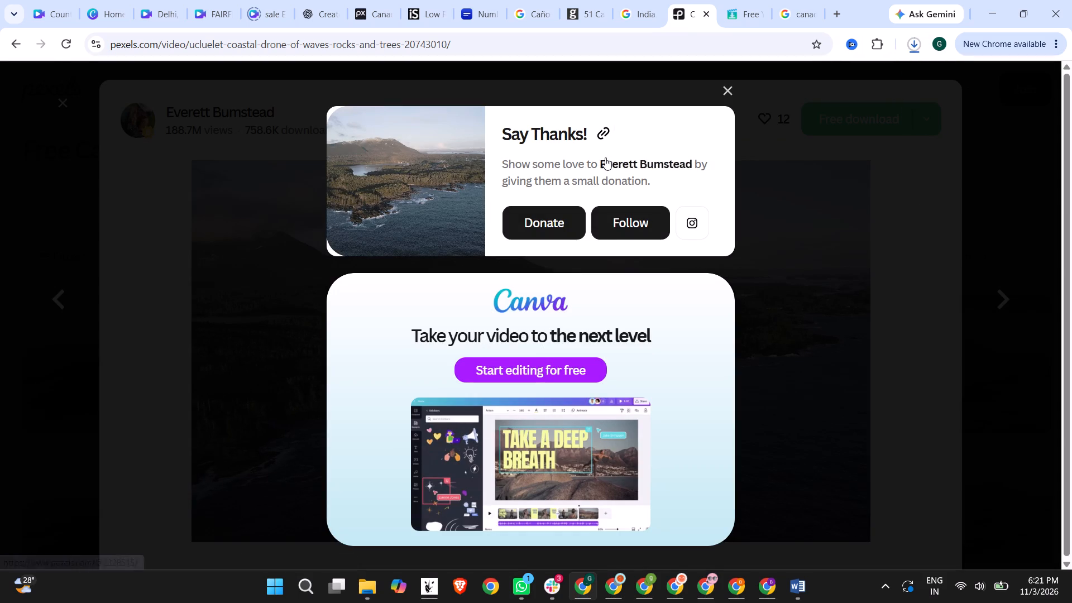
# Copy the video creator's name from the thank-you message, paste it into the video downloader tab's address bar, and dismiss the message.
pyautogui.moveTo(602, 162); pyautogui.dragTo(686, 162)
pyautogui.moveTo(696, 164); pyautogui.dragTo(669, 165)
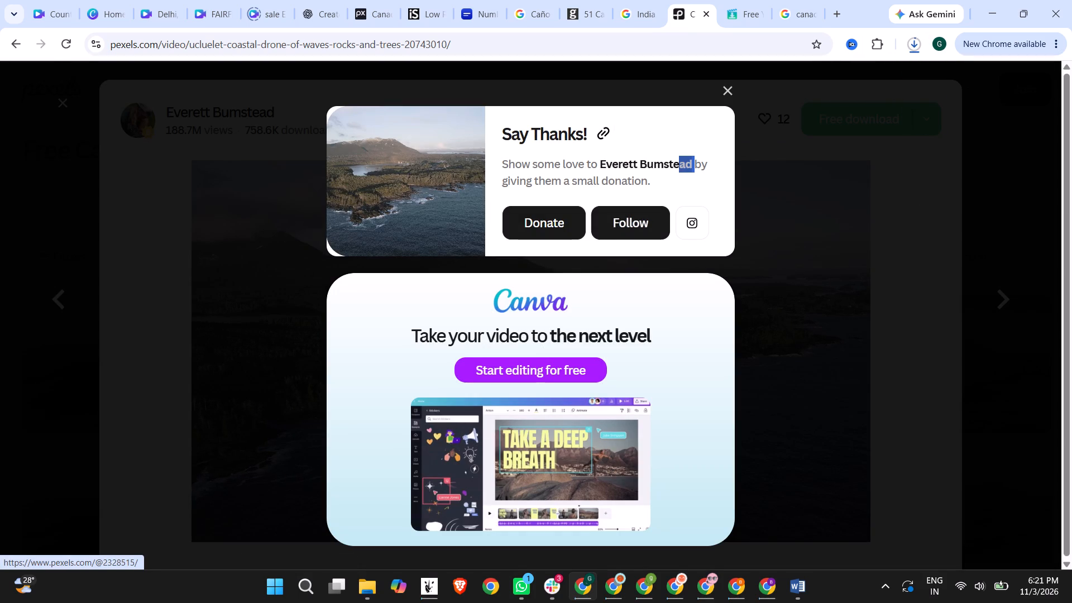
pyautogui.moveTo(669, 165); pyautogui.dragTo(601, 164)
pyautogui.hotkey('ctrl', 'c')
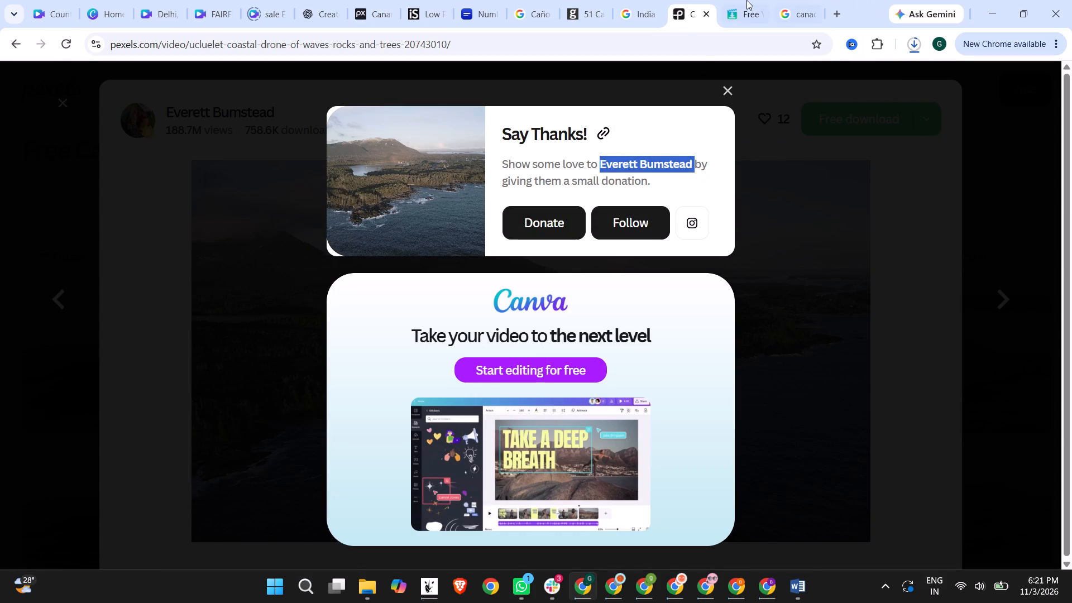
pyautogui.click(746, 0)
pyautogui.click(711, 47)
pyautogui.hotkey('ctrl', 'v')
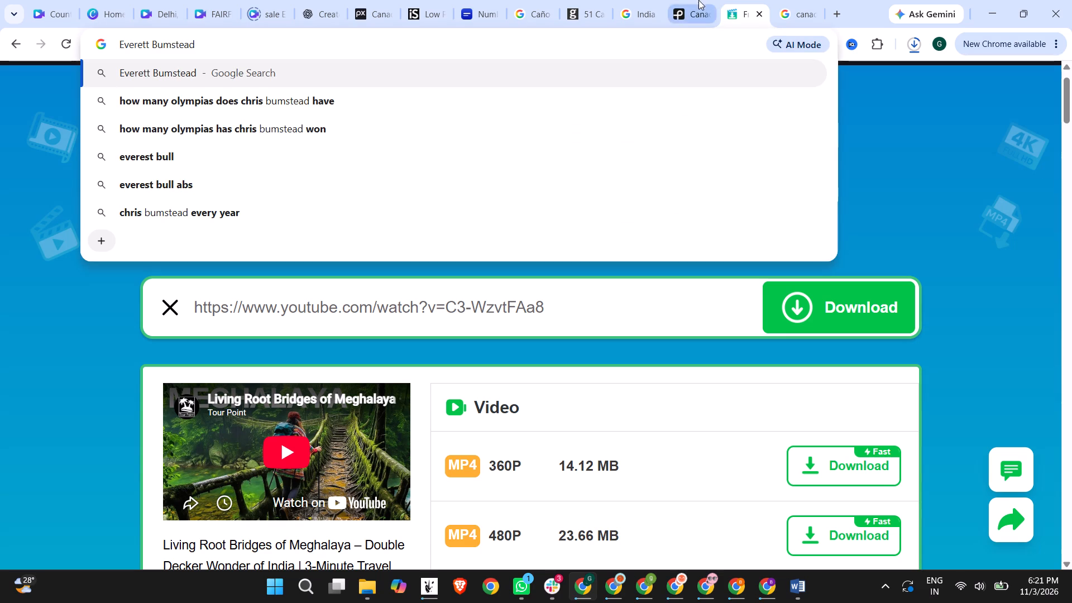
pyautogui.click(698, 0)
pyautogui.click(727, 91)
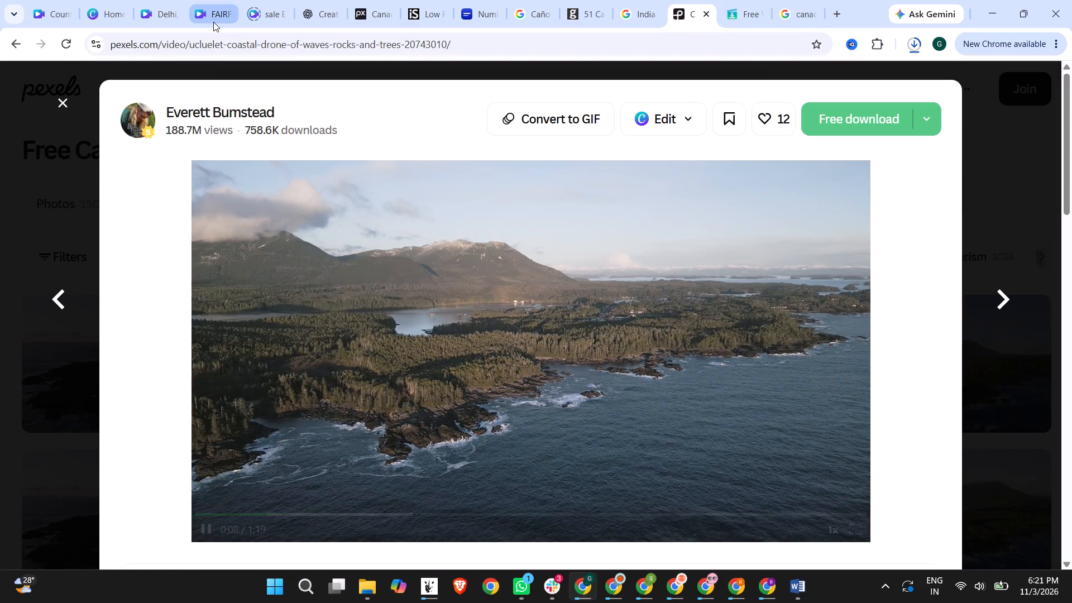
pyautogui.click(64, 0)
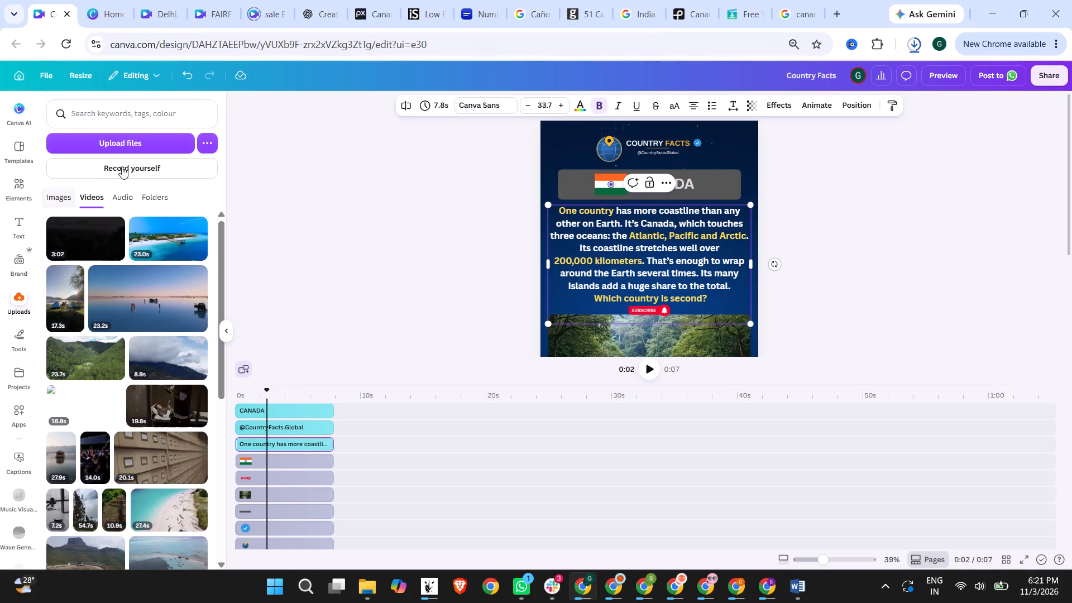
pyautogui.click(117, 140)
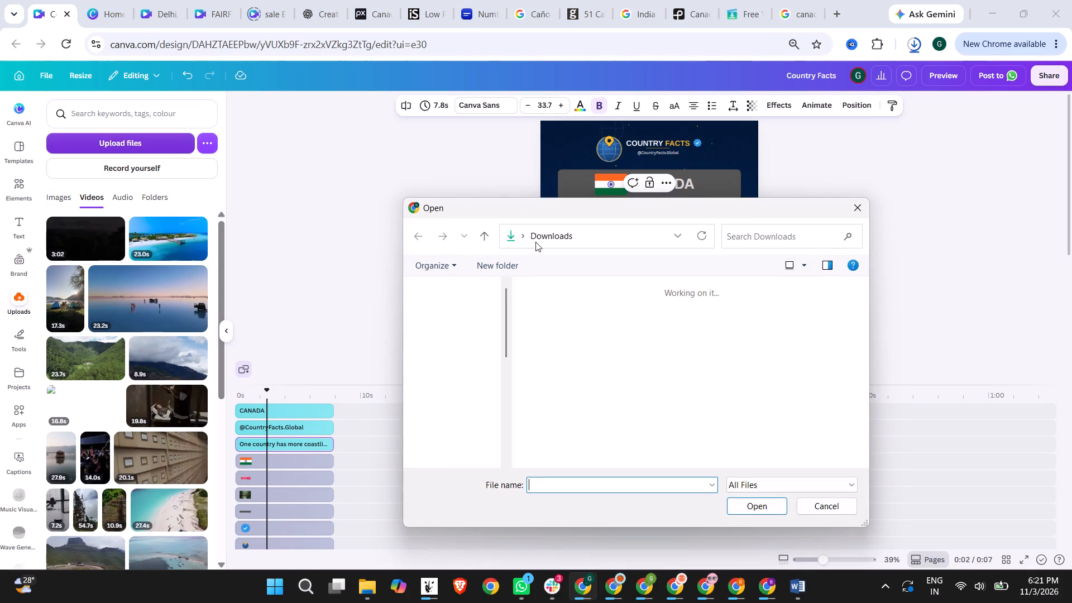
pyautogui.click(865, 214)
# Search Google for "canada flag" and show the image results.
pyautogui.click(798, 0)
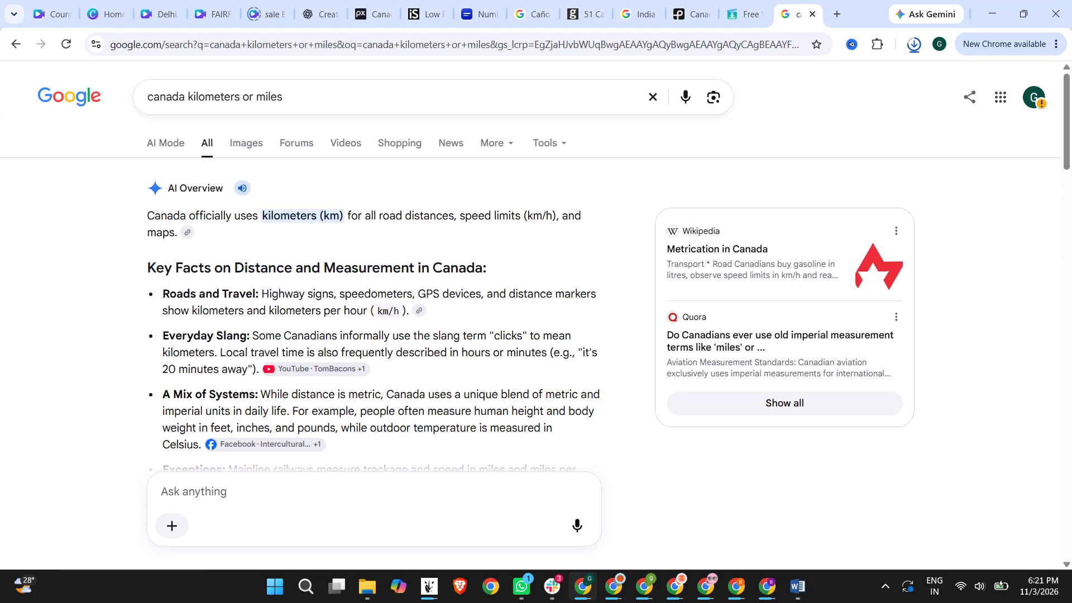
pyautogui.moveTo(188, 94); pyautogui.dragTo(408, 100)
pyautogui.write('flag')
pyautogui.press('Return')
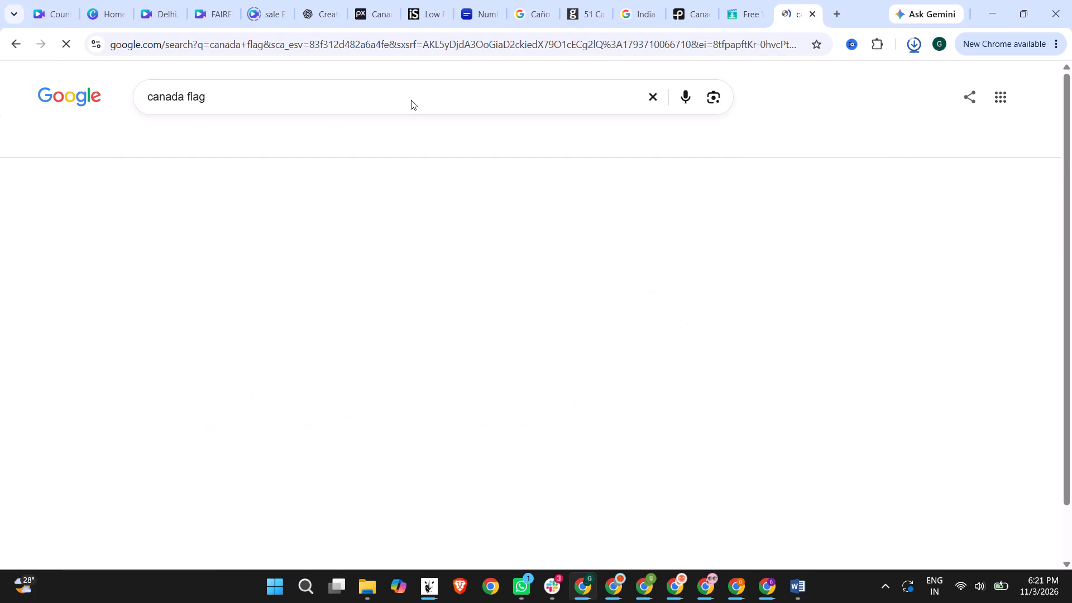
pyautogui.click(250, 147)
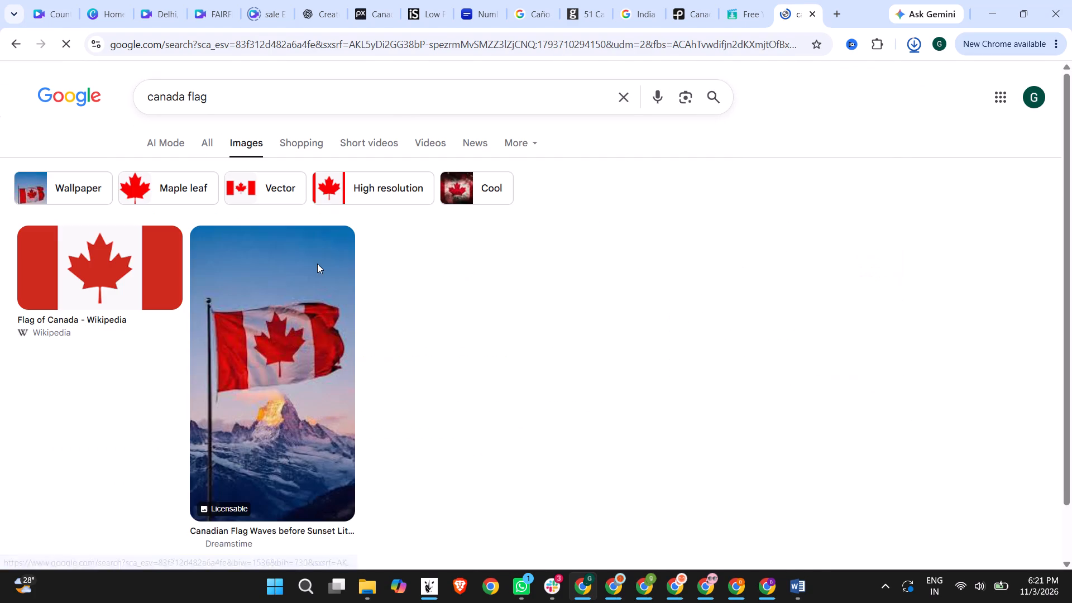
# Copy Wikipedia's Canadian flag image from the Google Images results and switch to the Country Facts design in Canva.
pyautogui.click(60, 275)
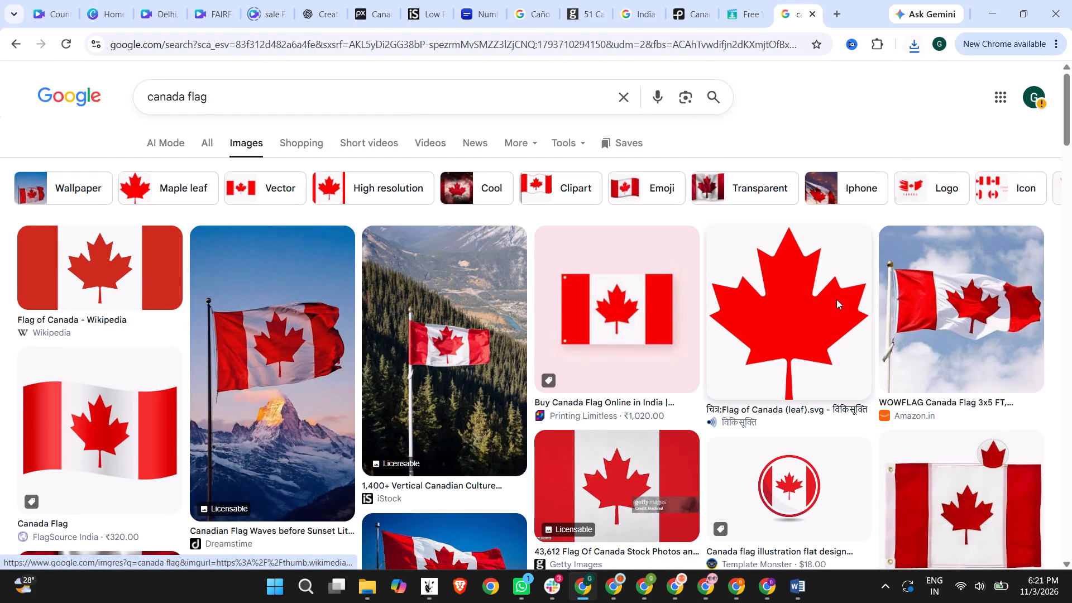
pyautogui.rightClick(847, 337)
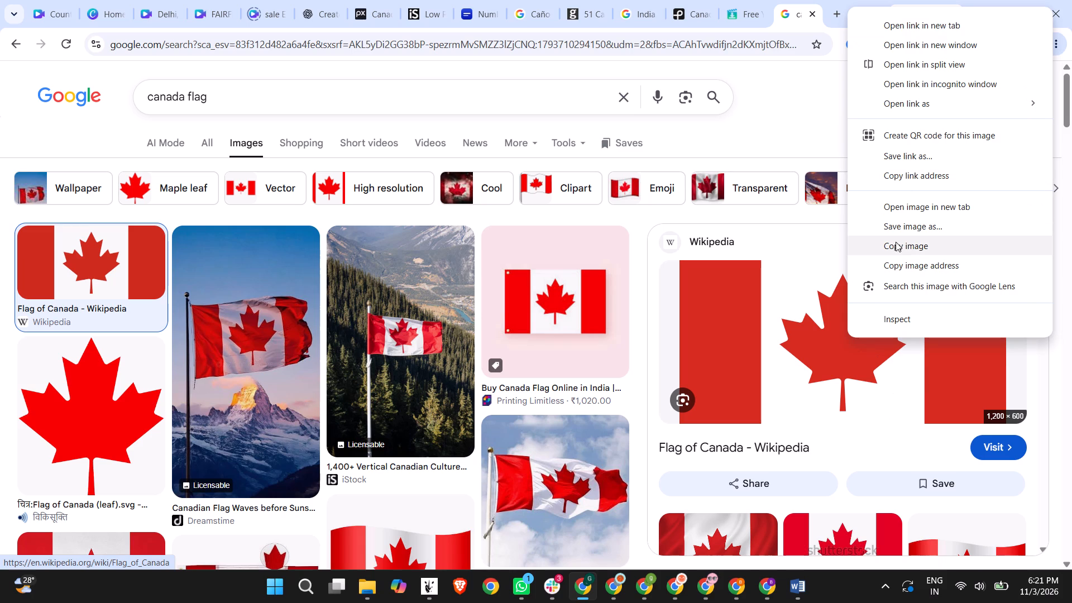
pyautogui.click(896, 253)
pyautogui.click(92, 0)
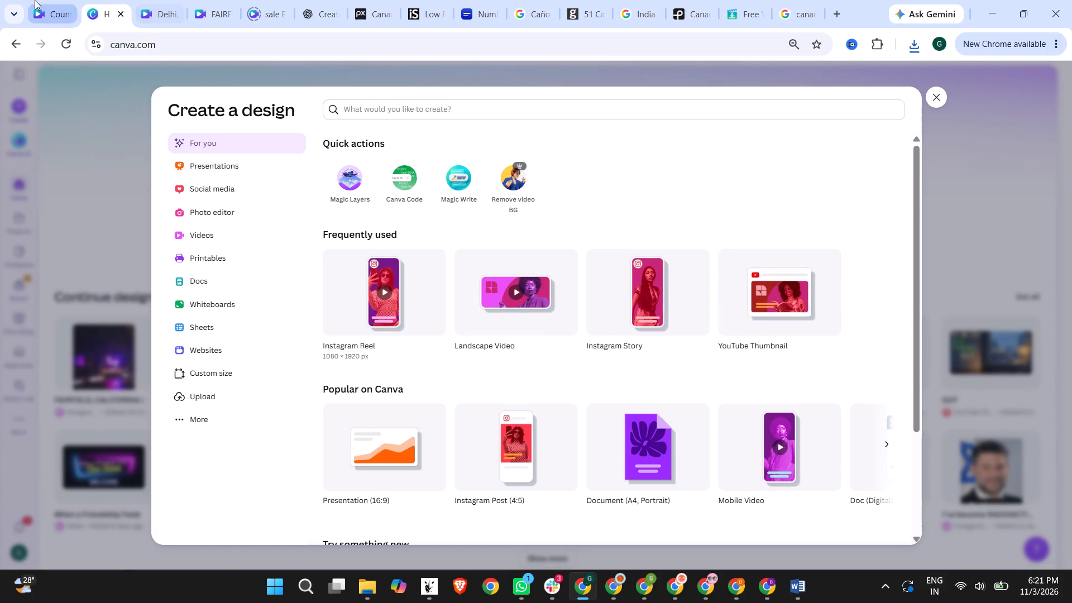
pyautogui.click(42, 0)
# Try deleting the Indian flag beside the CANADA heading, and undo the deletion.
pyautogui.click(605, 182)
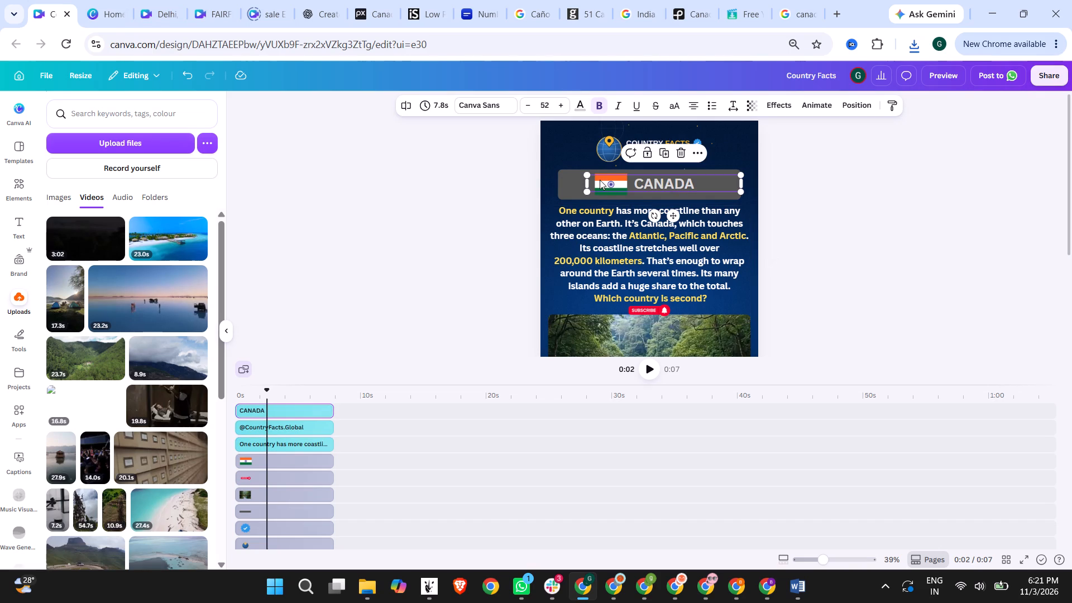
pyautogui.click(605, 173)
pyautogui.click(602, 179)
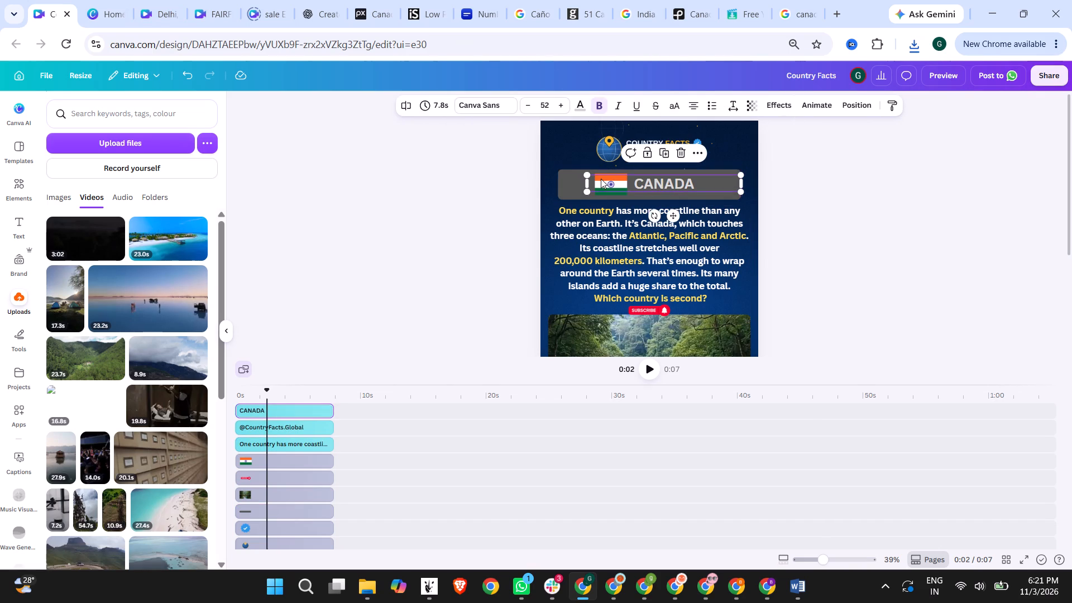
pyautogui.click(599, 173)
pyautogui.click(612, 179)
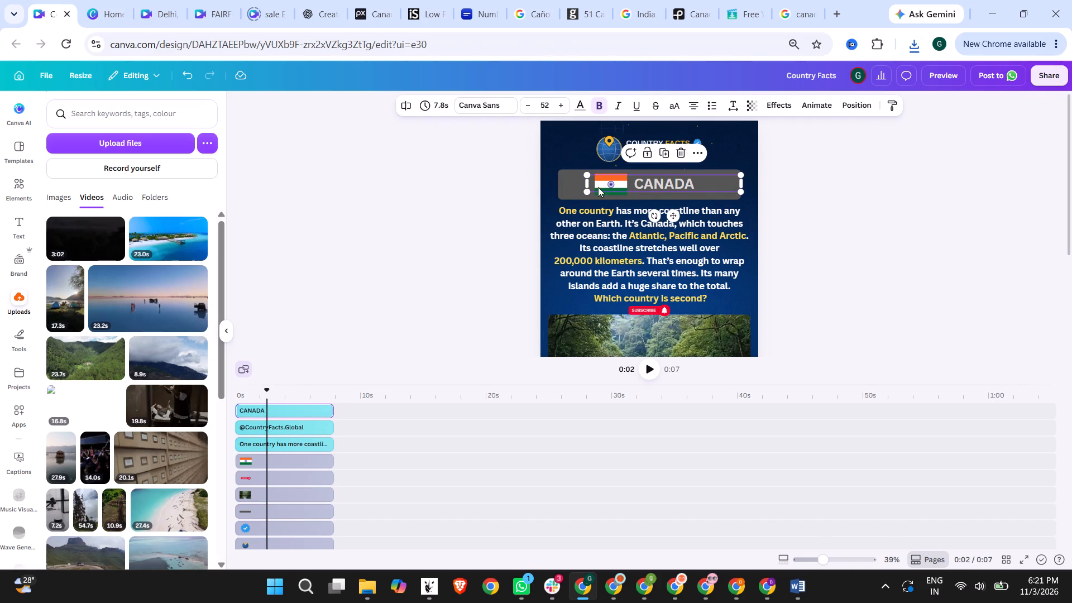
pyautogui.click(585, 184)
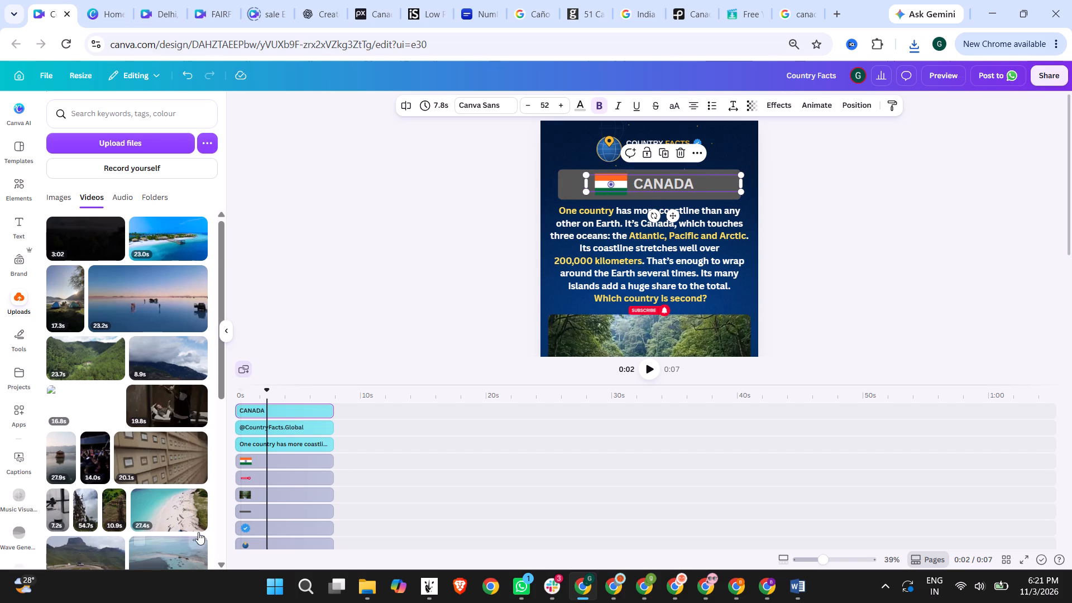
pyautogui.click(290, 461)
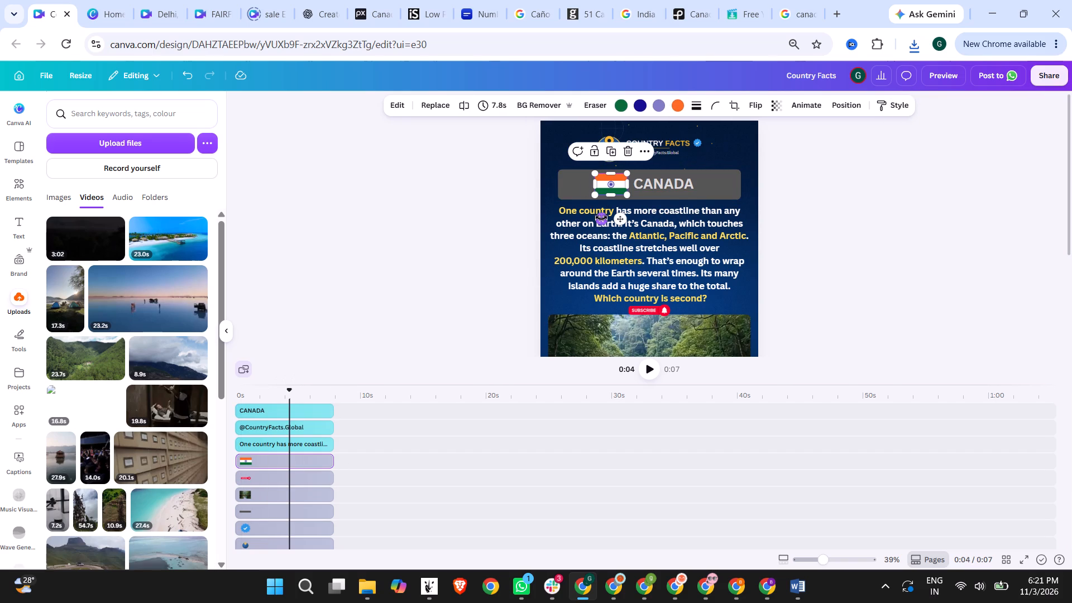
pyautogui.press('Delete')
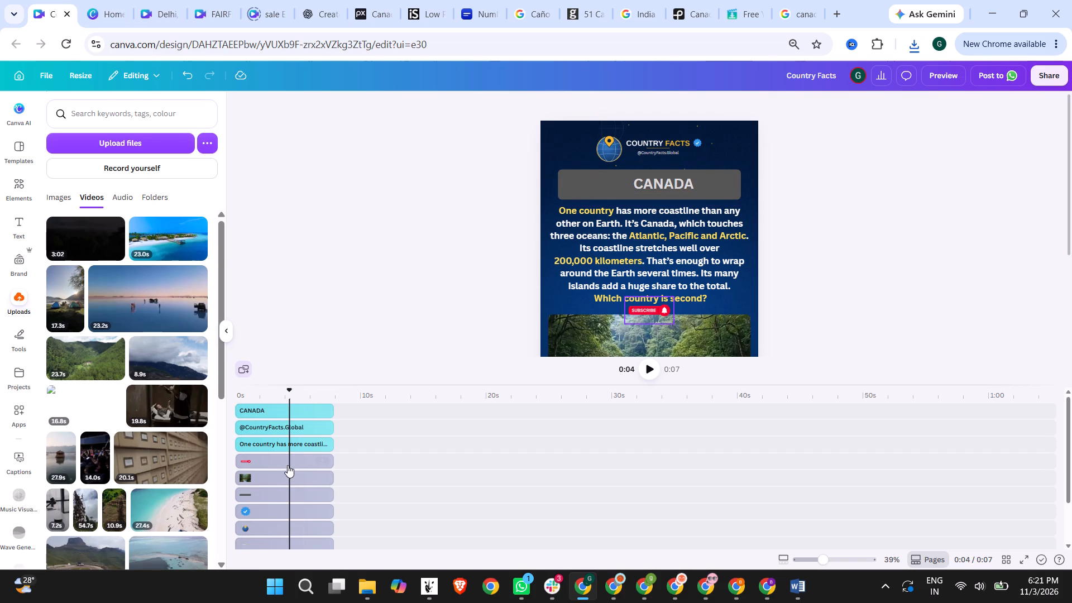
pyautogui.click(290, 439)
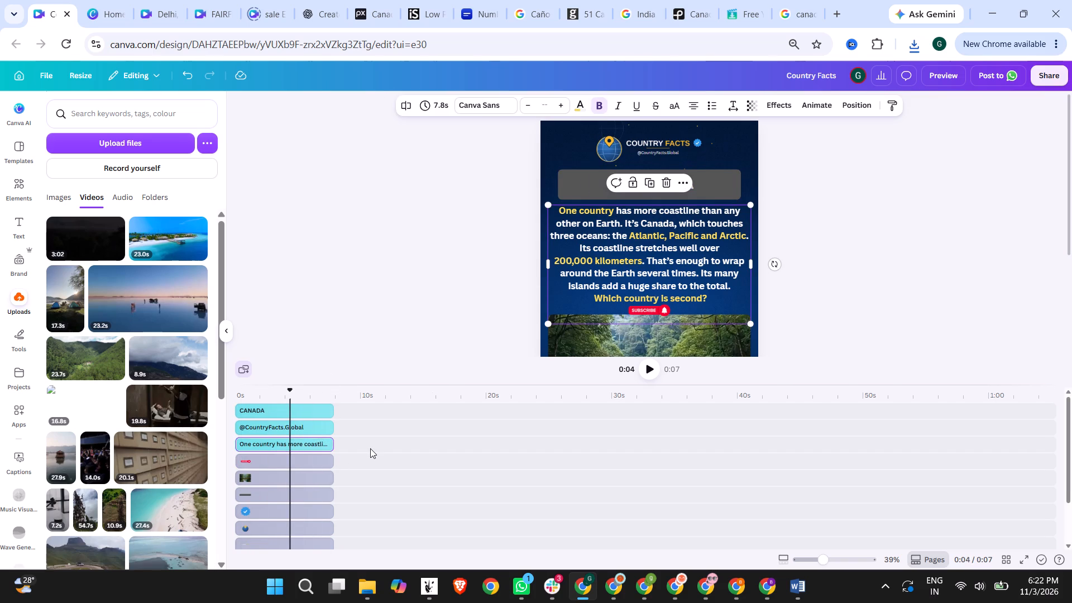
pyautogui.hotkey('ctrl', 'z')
# Paste the copied Canadian flag into the design and fit its timeline clip to start at 0 s and last 7.8 s.
pyautogui.click(308, 463)
pyautogui.hotkey('ctrl', 'v')
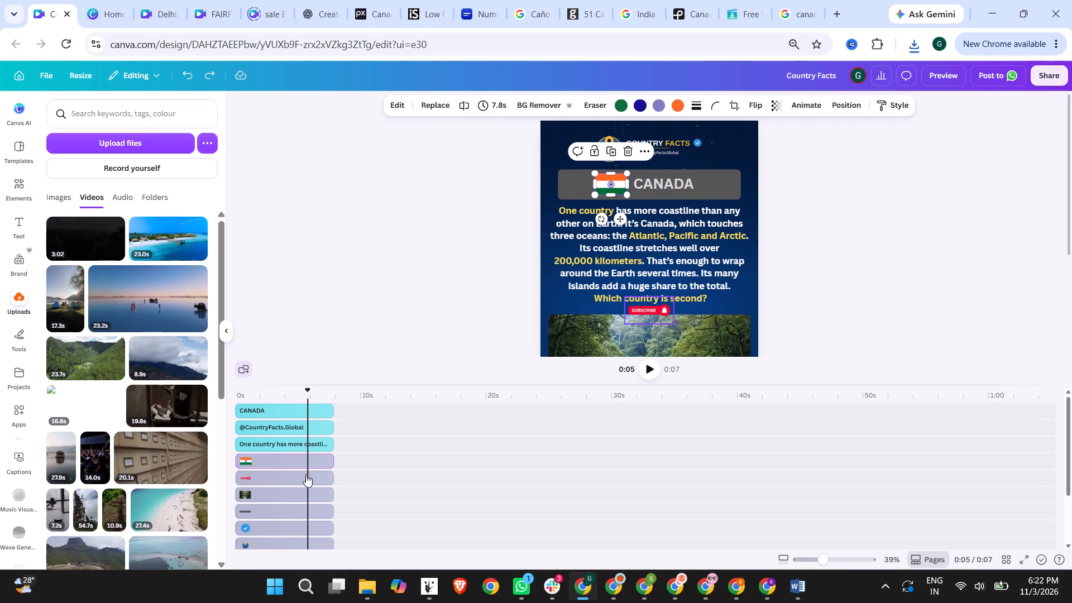
pyautogui.moveTo(328, 467); pyautogui.dragTo(262, 465)
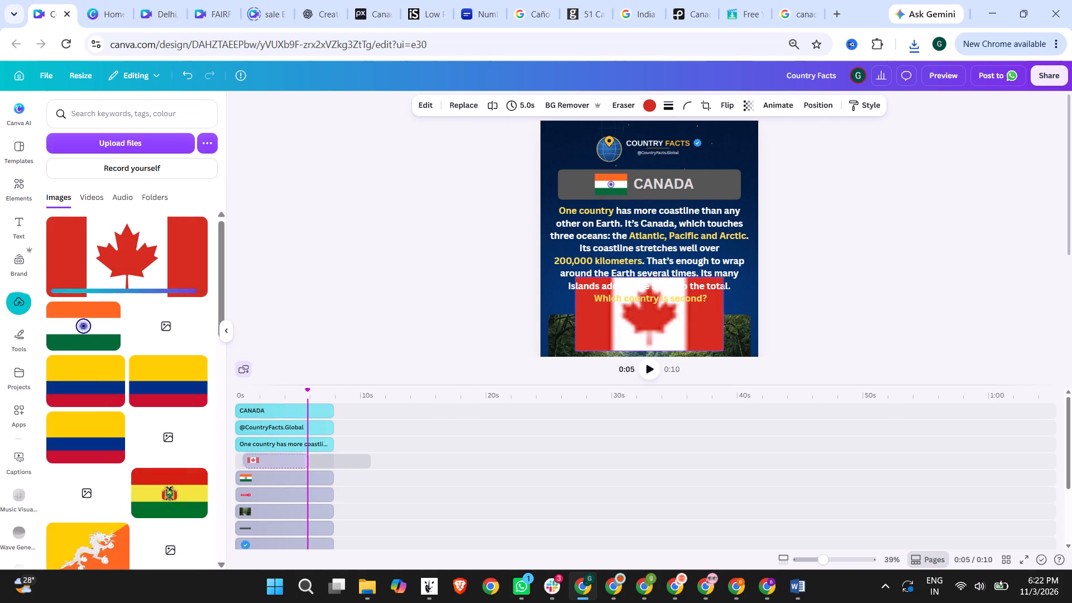
pyautogui.moveTo(262, 465); pyautogui.dragTo(255, 465)
pyautogui.click(261, 465)
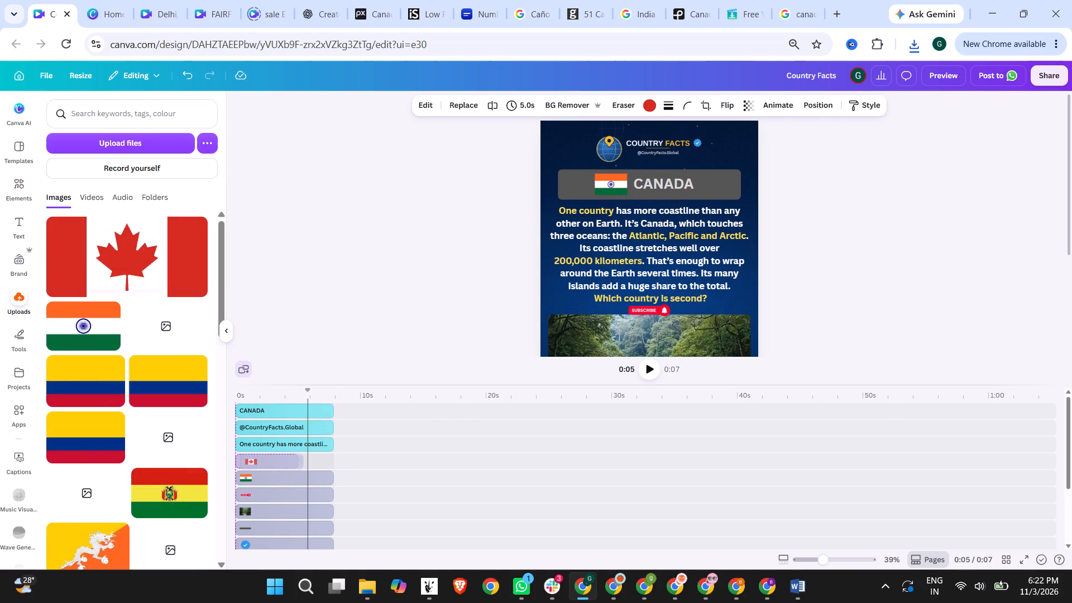
pyautogui.moveTo(297, 458); pyautogui.dragTo(329, 456)
# Delete the Indian flag beside the CANADA heading.
pyautogui.click(295, 476)
pyautogui.press('Delete')
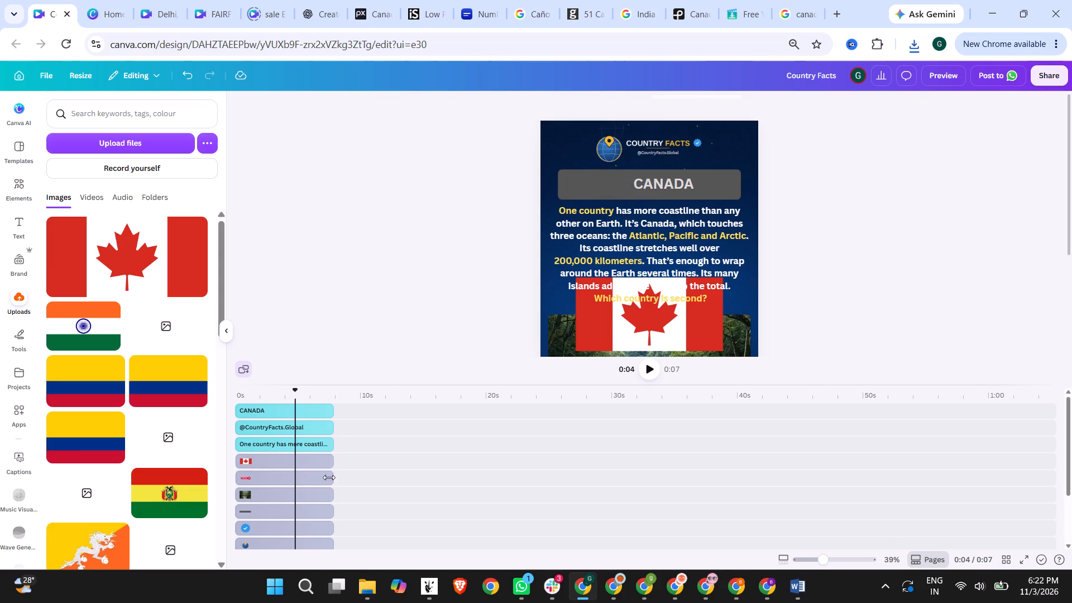
# Move the Canadian flag up onto the grey heading bar and shrink it to fit beside the CANADA heading.
pyautogui.click(598, 344)
pyautogui.moveTo(598, 337); pyautogui.dragTo(596, 224)
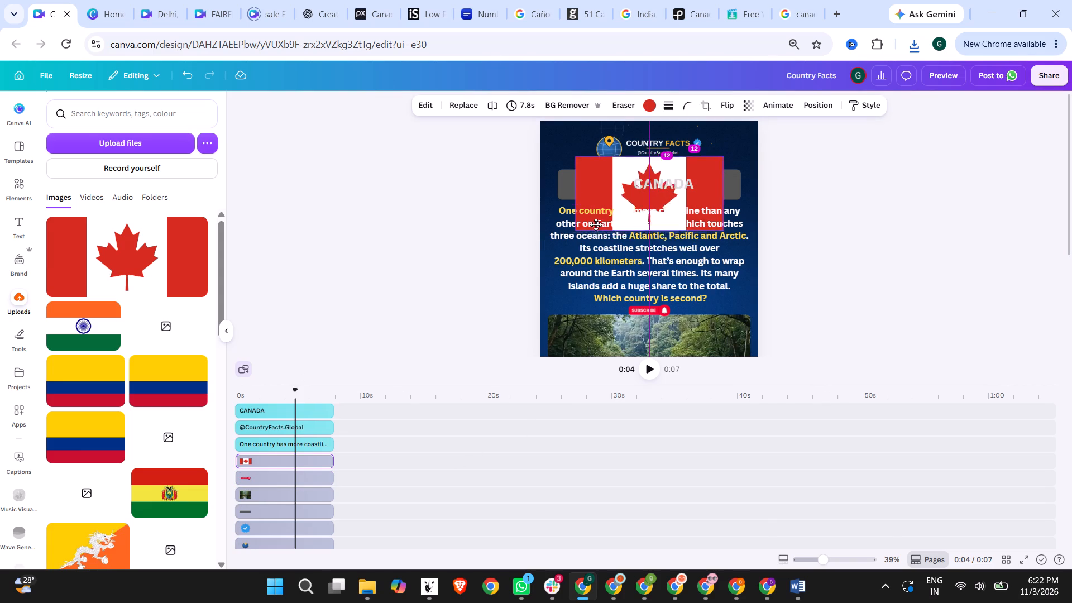
pyautogui.moveTo(596, 224); pyautogui.dragTo(604, 234)
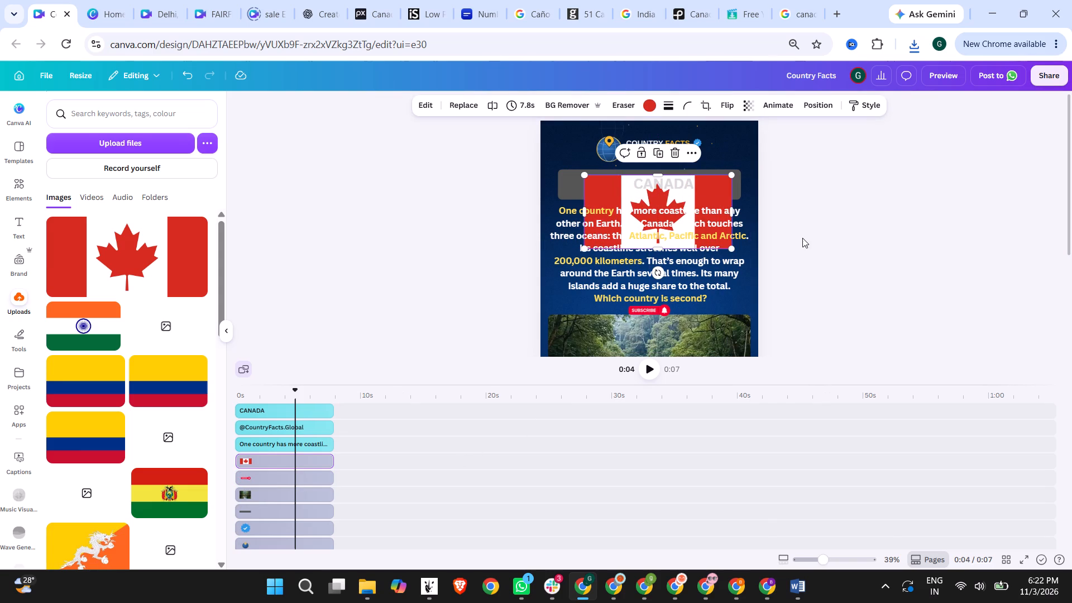
pyautogui.moveTo(734, 251); pyautogui.dragTo(622, 202)
# Nudge the Canadian flag slightly upward to centre it vertically in the heading bar, and deselect it.
pyautogui.click(597, 186)
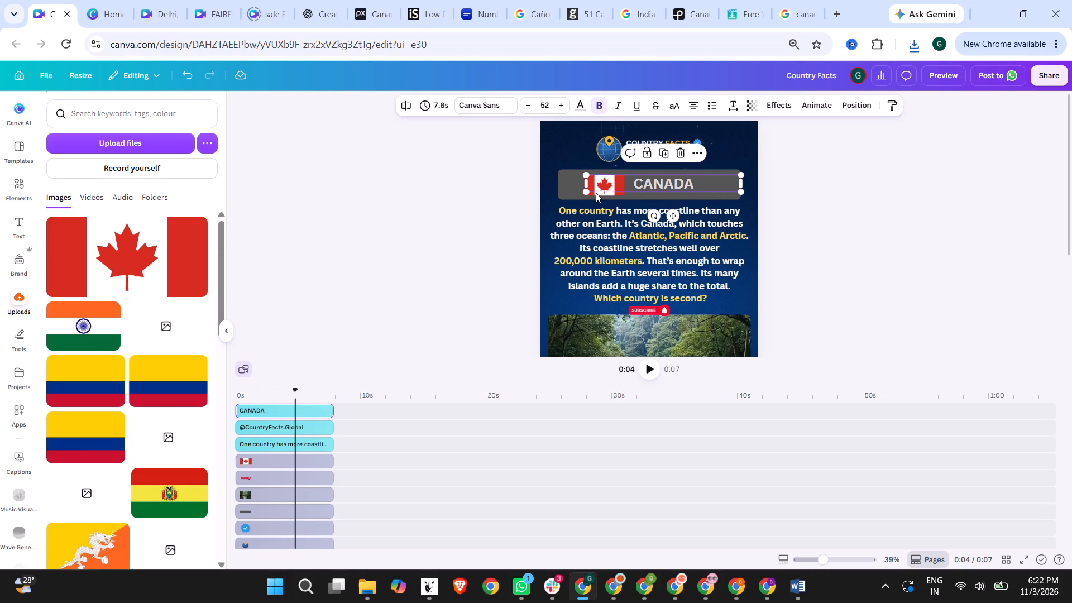
pyautogui.click(596, 193)
pyautogui.click(596, 193)
pyautogui.click(594, 195)
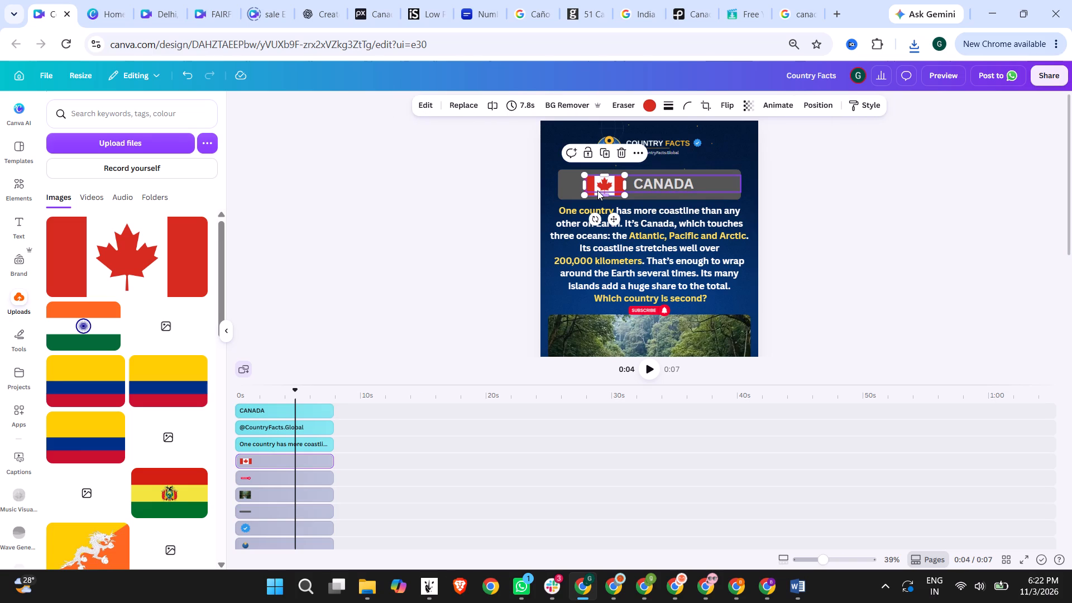
pyautogui.press('Up')
pyautogui.press('Up')
pyautogui.press('Up')
pyautogui.press('Up')
pyautogui.press('Up')
pyautogui.press('Up')
pyautogui.press('Up')
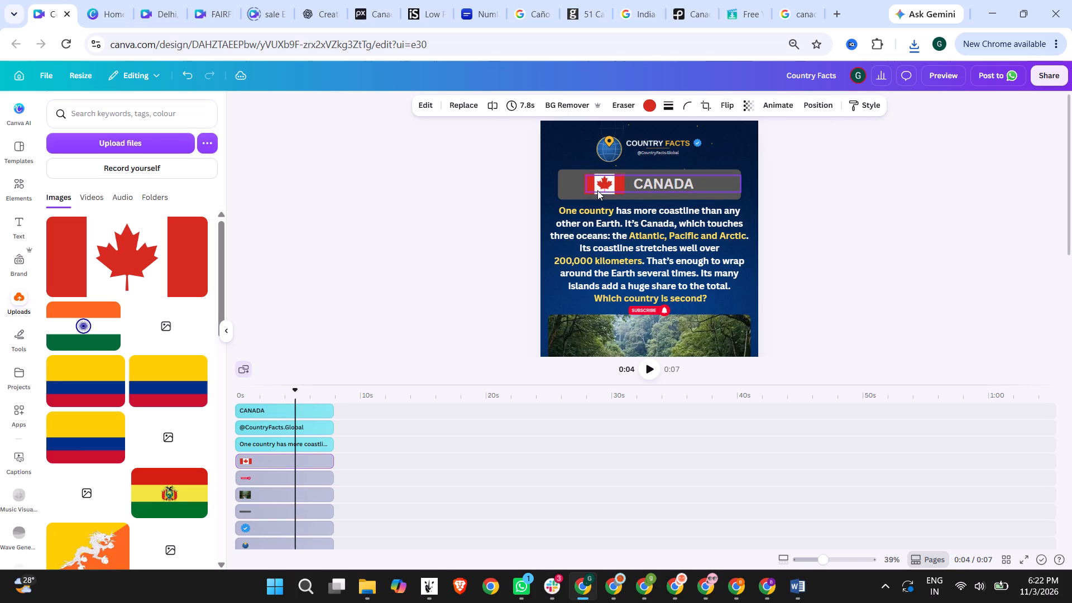
pyautogui.click(517, 179)
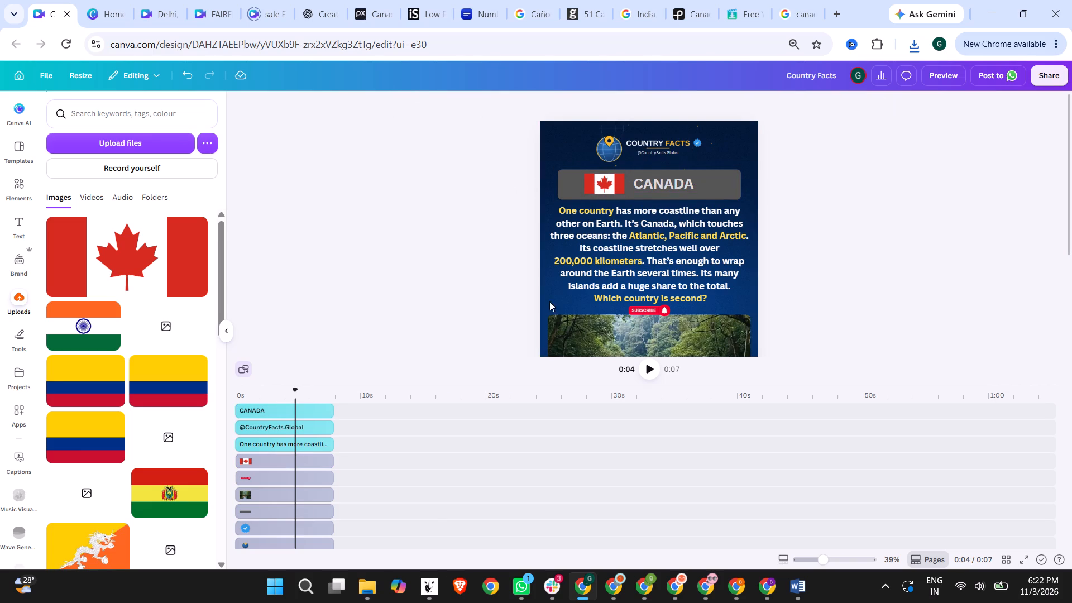
# Upload the aerial coastline video and use it to replace the rope bridge picture in the frame below the text.
pyautogui.keyDown('ctrl'); pyautogui.scroll(-3, 720, 297); pyautogui.keyUp('ctrl')
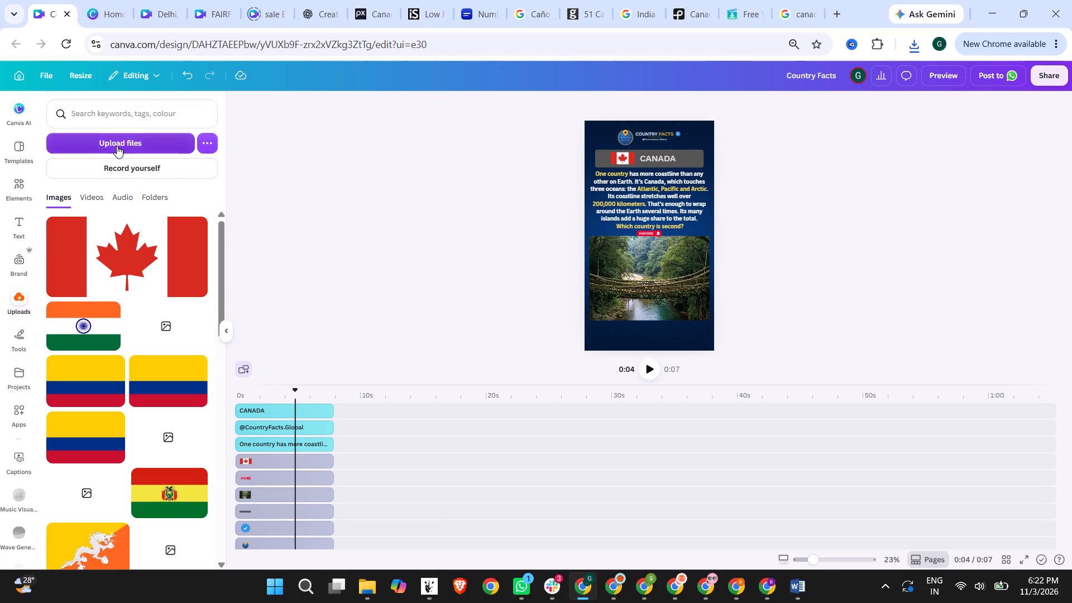
pyautogui.click(117, 146)
pyautogui.doubleClick(569, 356)
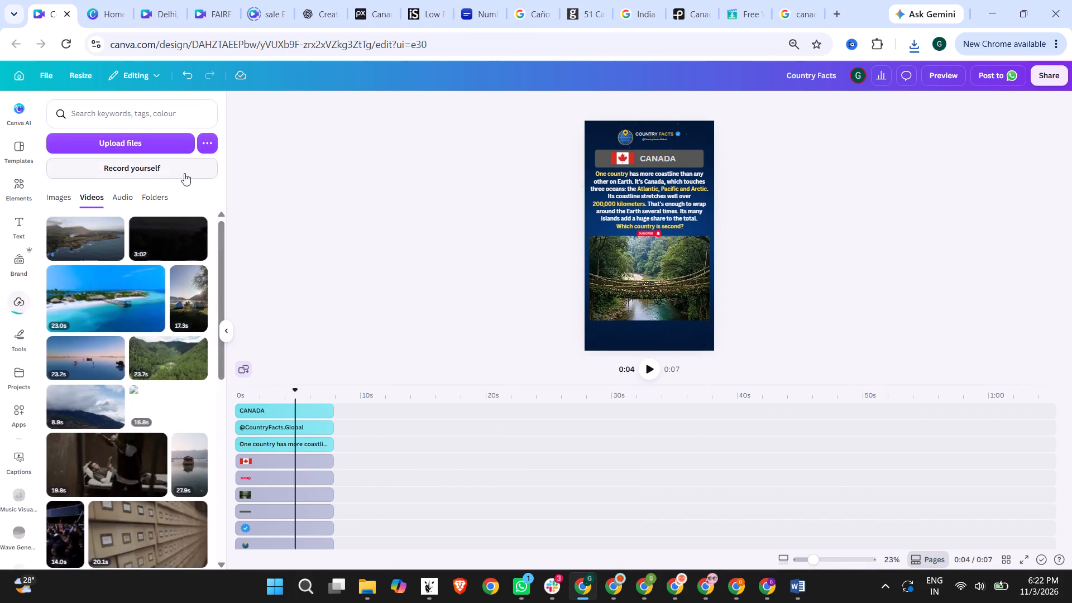
pyautogui.moveTo(84, 238); pyautogui.dragTo(736, 259)
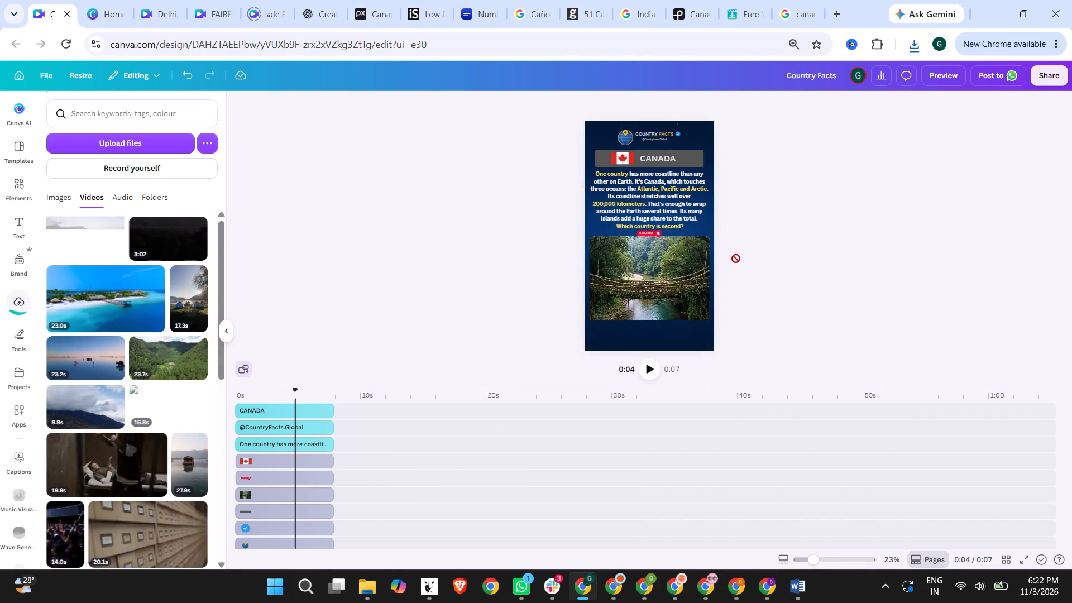
pyautogui.moveTo(736, 259); pyautogui.dragTo(652, 276)
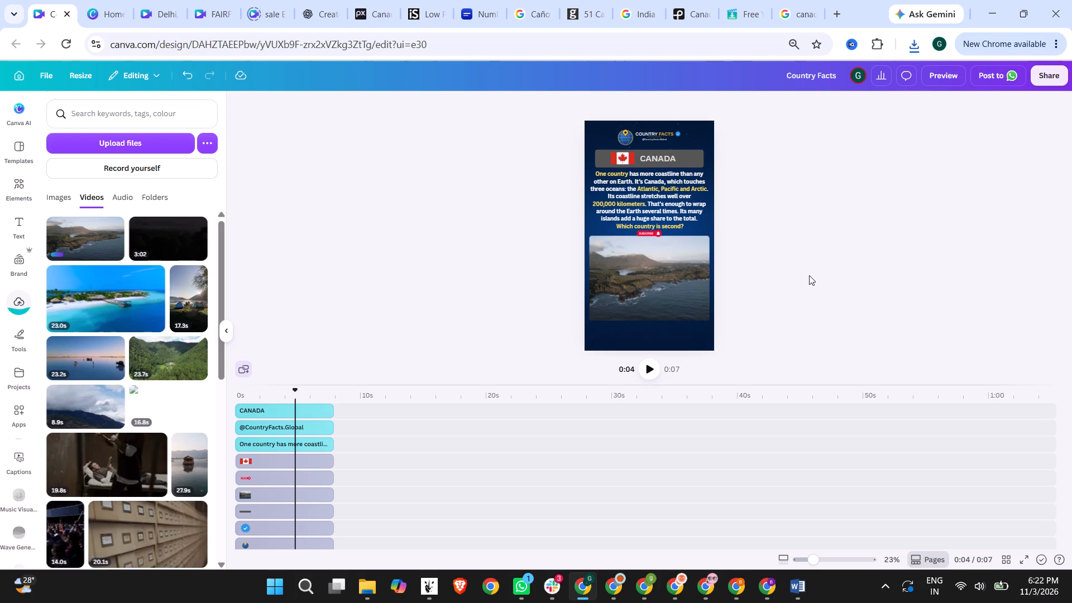
# Set the coastline video's playback speed to the maximum.
pyautogui.click(655, 287)
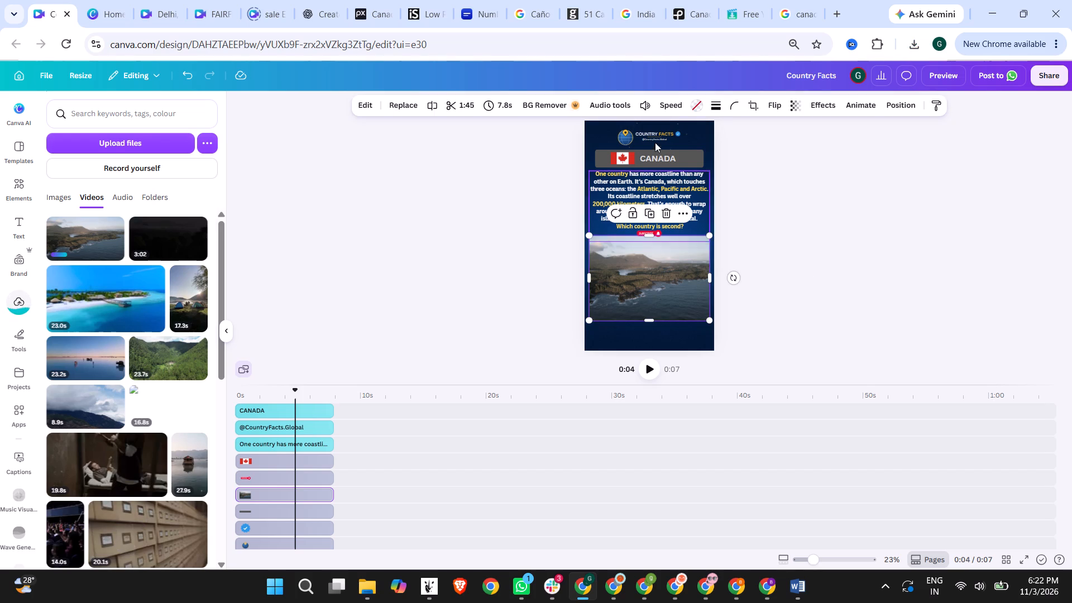
pyautogui.click(669, 106)
pyautogui.moveTo(636, 150); pyautogui.dragTo(642, 150)
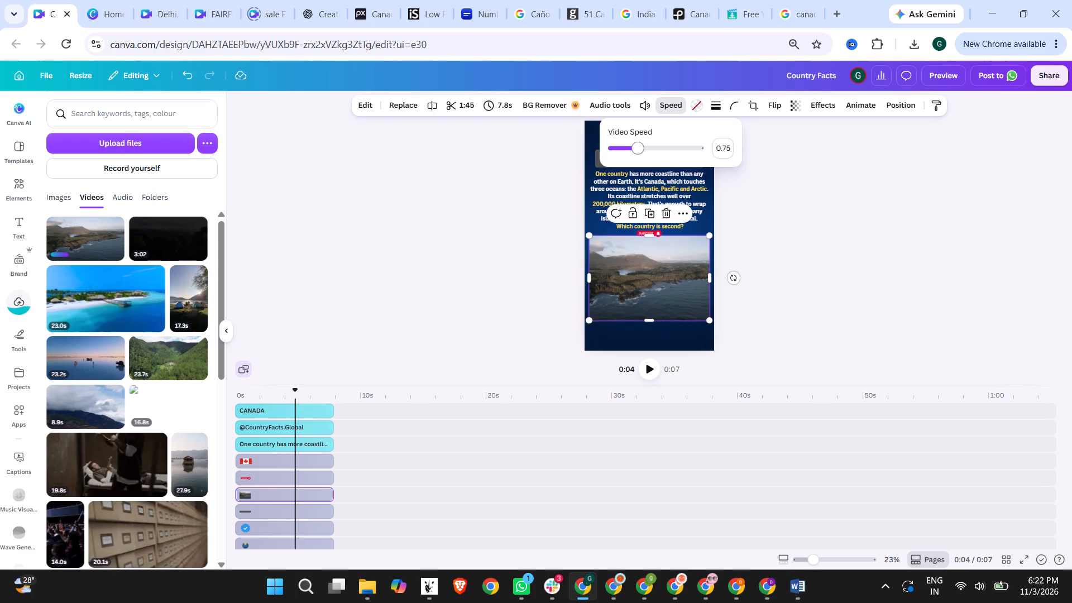
pyautogui.moveTo(642, 150); pyautogui.dragTo(747, 150)
pyautogui.click(837, 229)
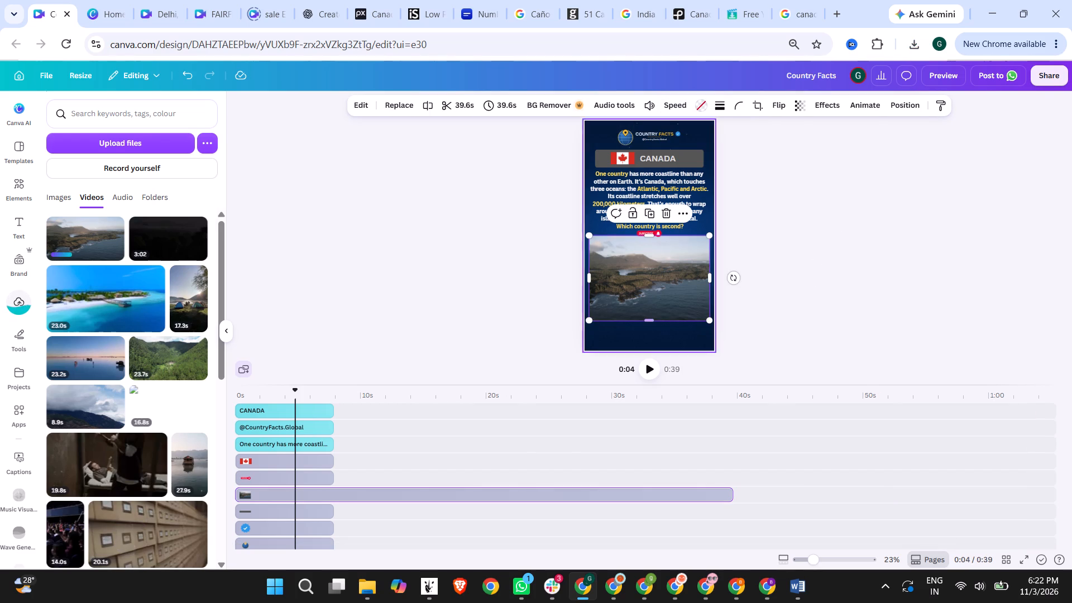
# Trim the coastline video's timeline clip to 7.8 s to match the other layers.
pyautogui.moveTo(730, 490); pyautogui.dragTo(322, 486)
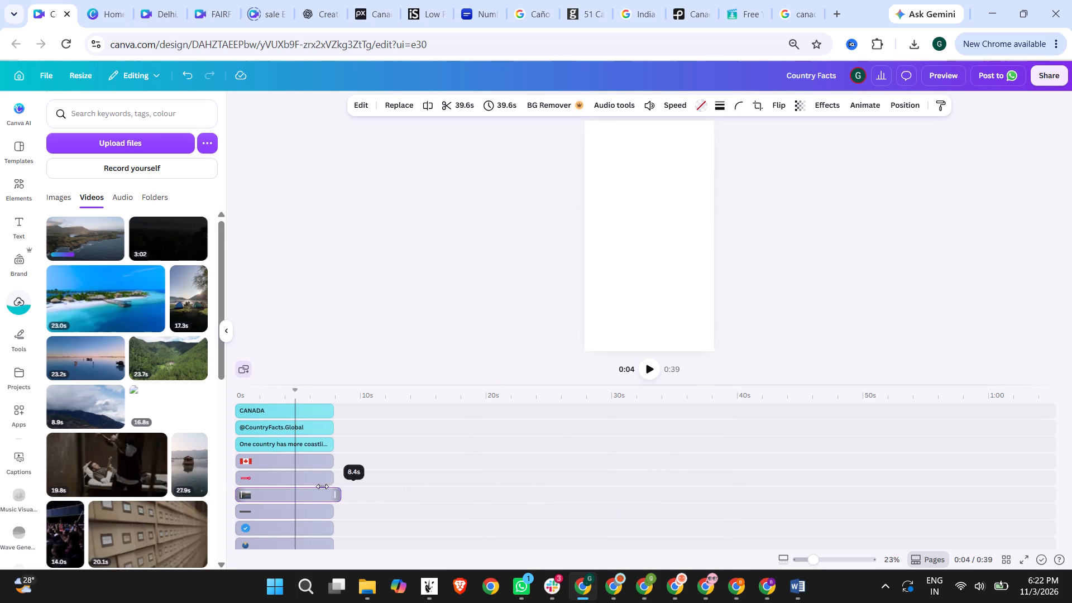
pyautogui.moveTo(322, 486); pyautogui.dragTo(332, 486)
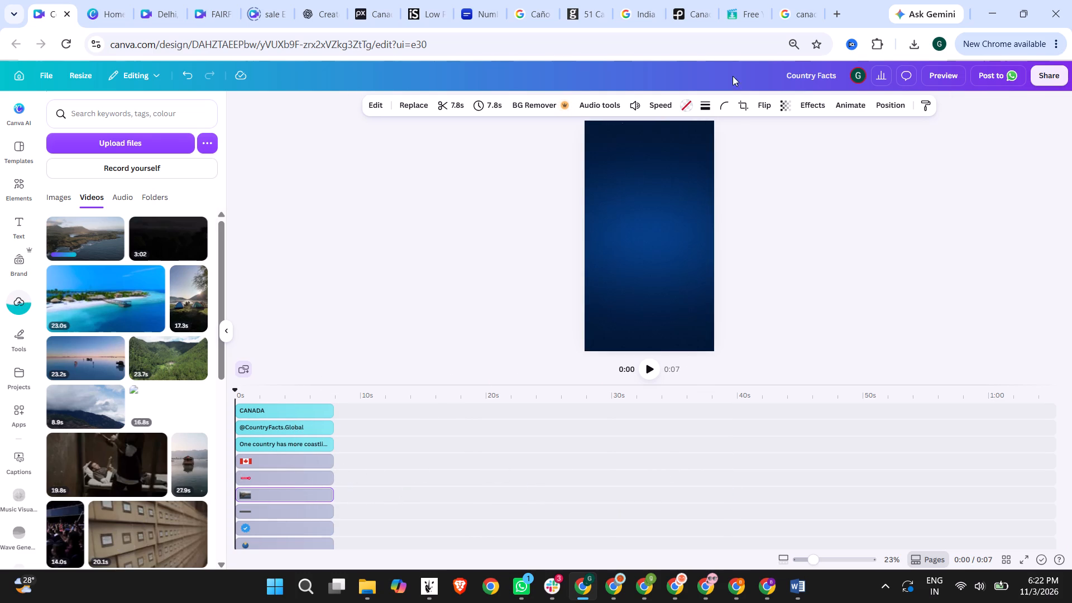
# Play the design and watch it in the full preview to check the flag, text and coastline footage.
pyautogui.click(650, 371)
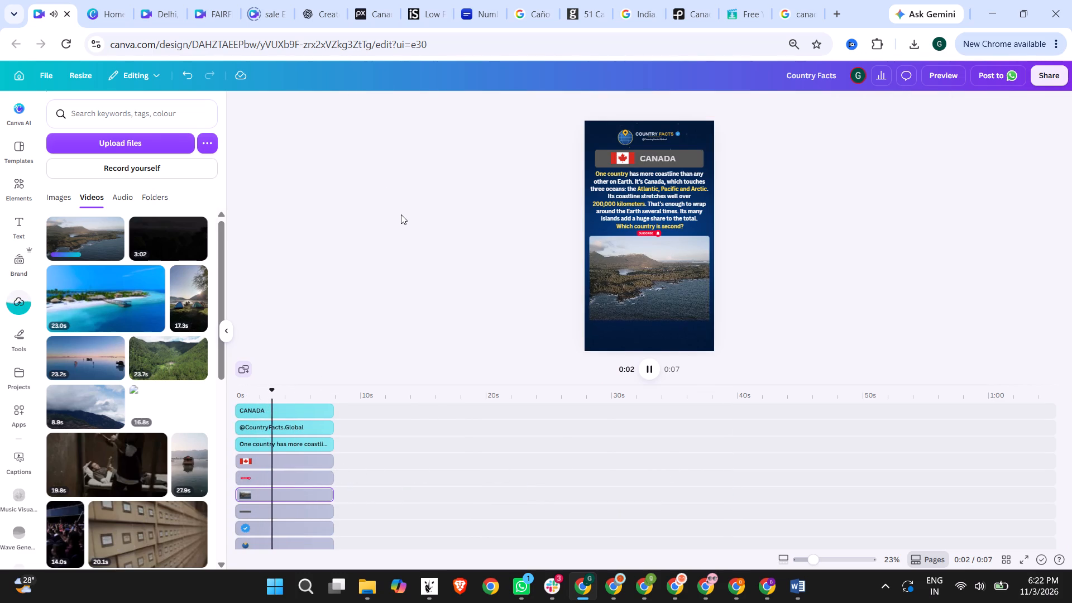
pyautogui.click(955, 70)
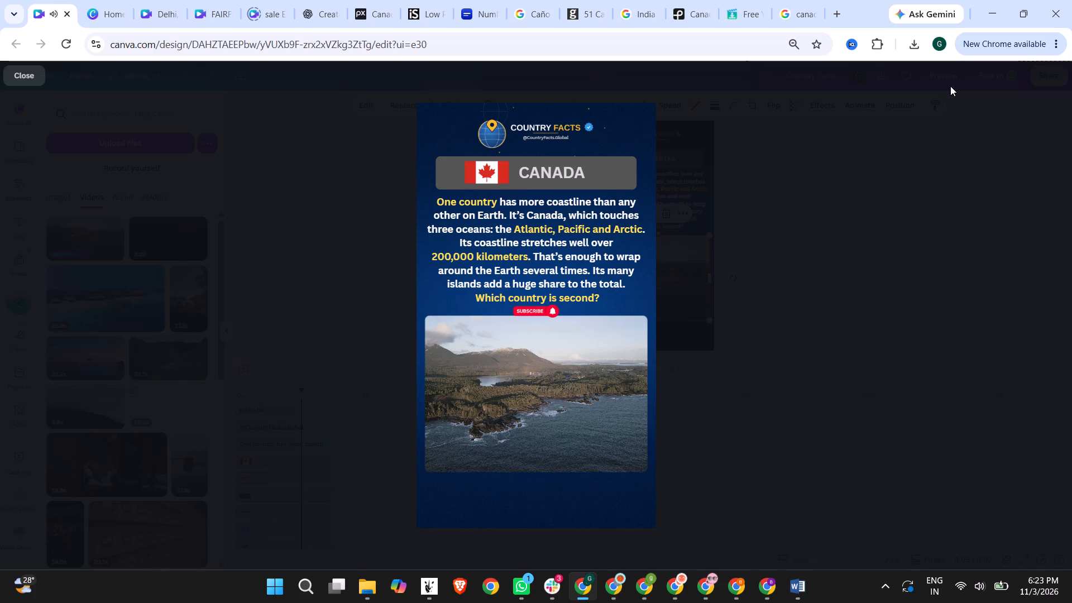
pyautogui.press('Escape')
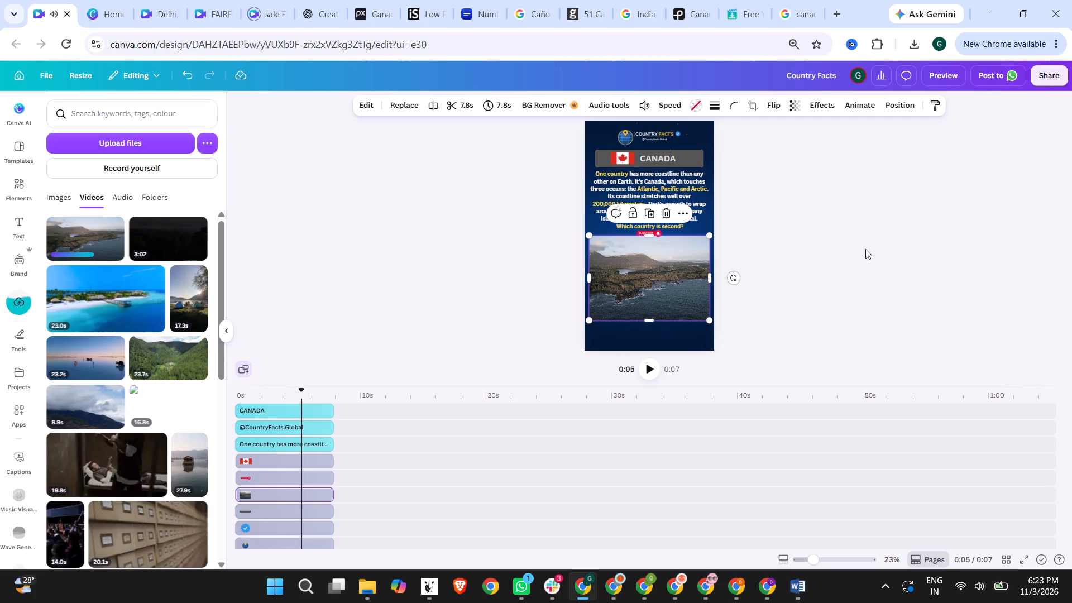
# Open the download options for the Country Facts design.
pyautogui.click(1046, 74)
pyautogui.click(882, 328)
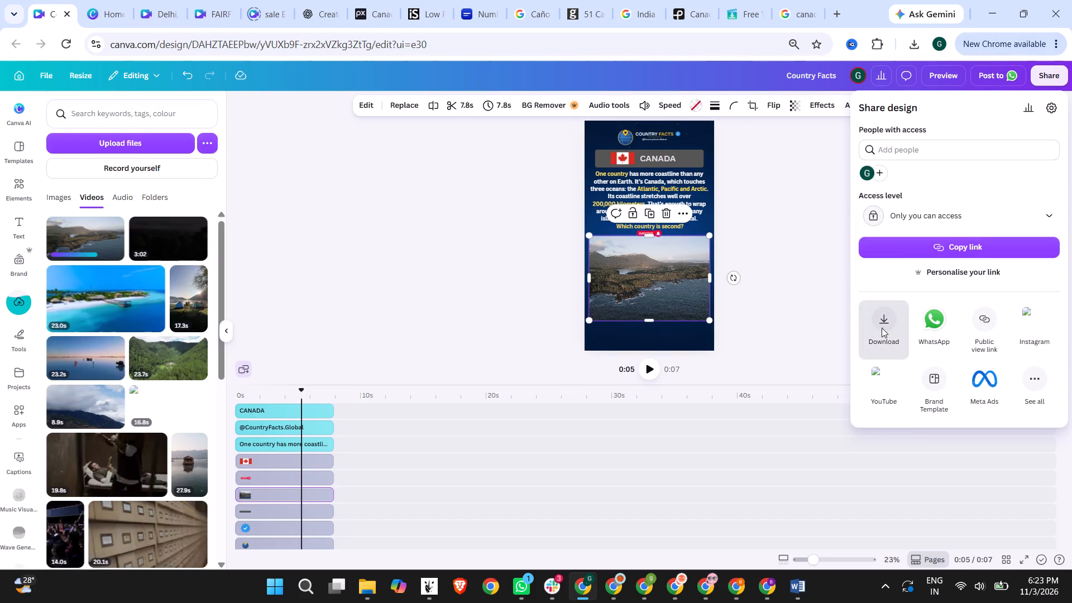
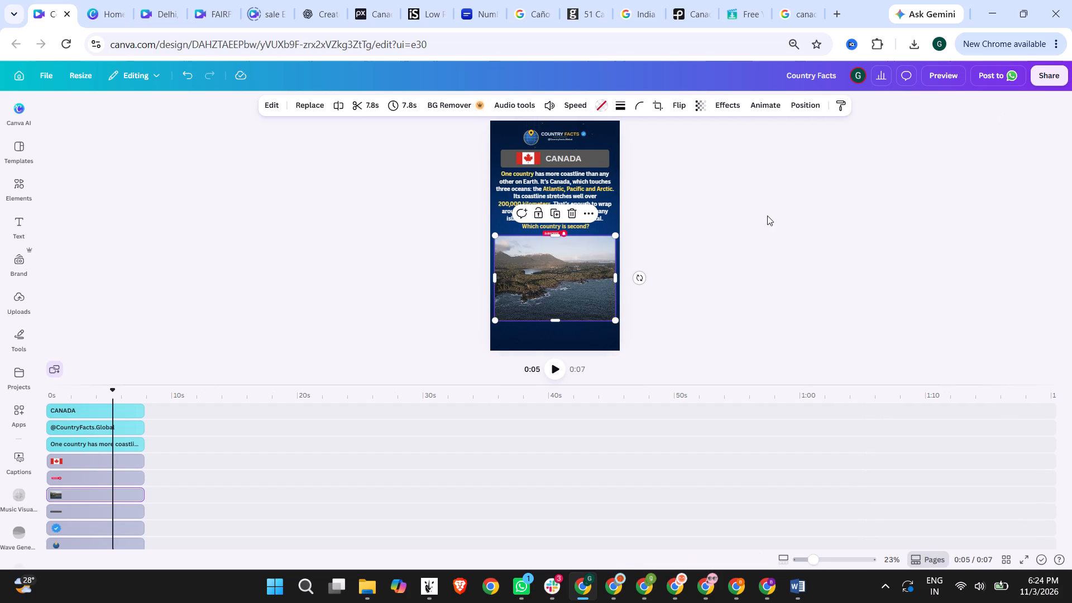
# Check the coastline clip among the uploaded videos and replay the design's full preview to check that the footage plays.
pyautogui.click(17, 298)
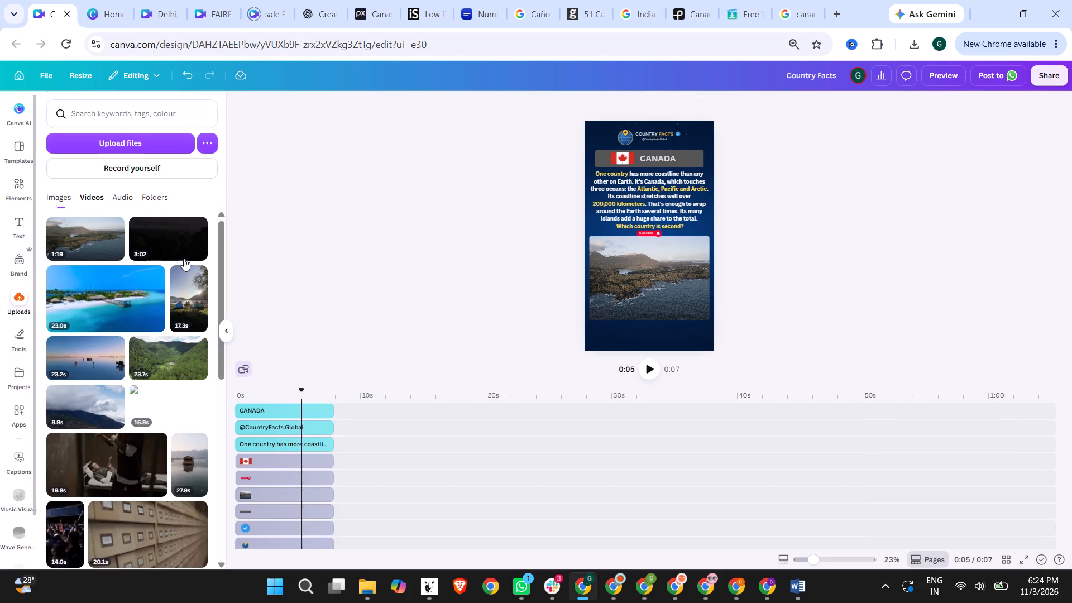
pyautogui.click(338, 258)
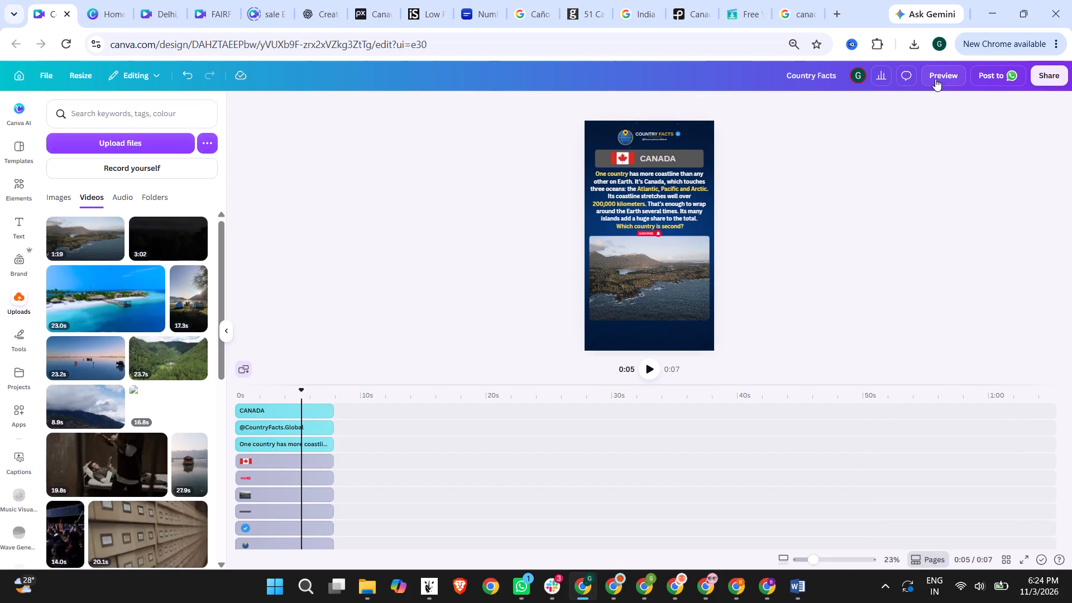
pyautogui.click(935, 79)
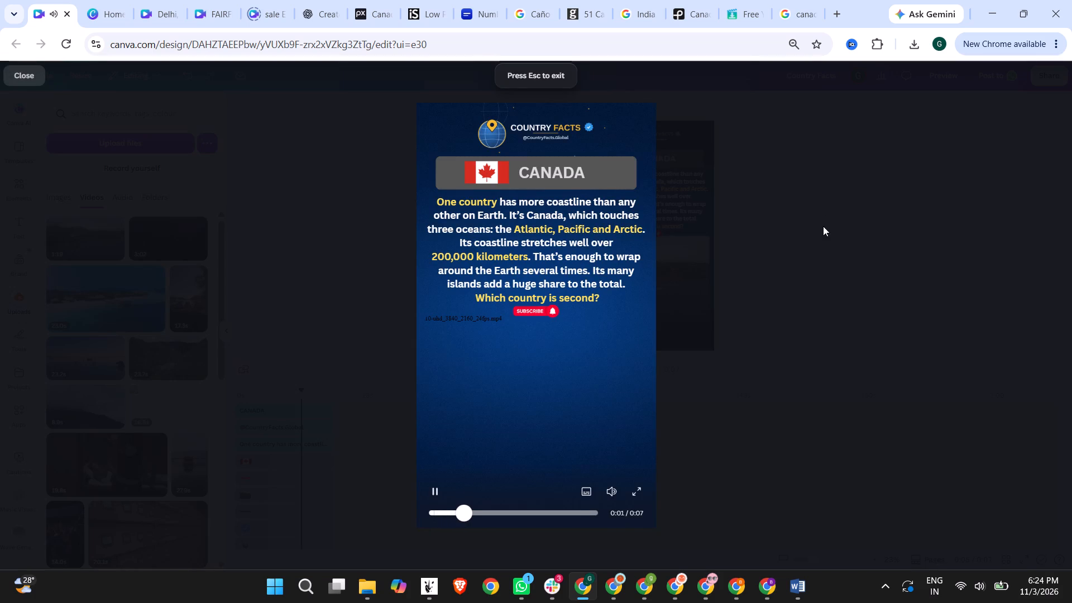
pyautogui.click(823, 226)
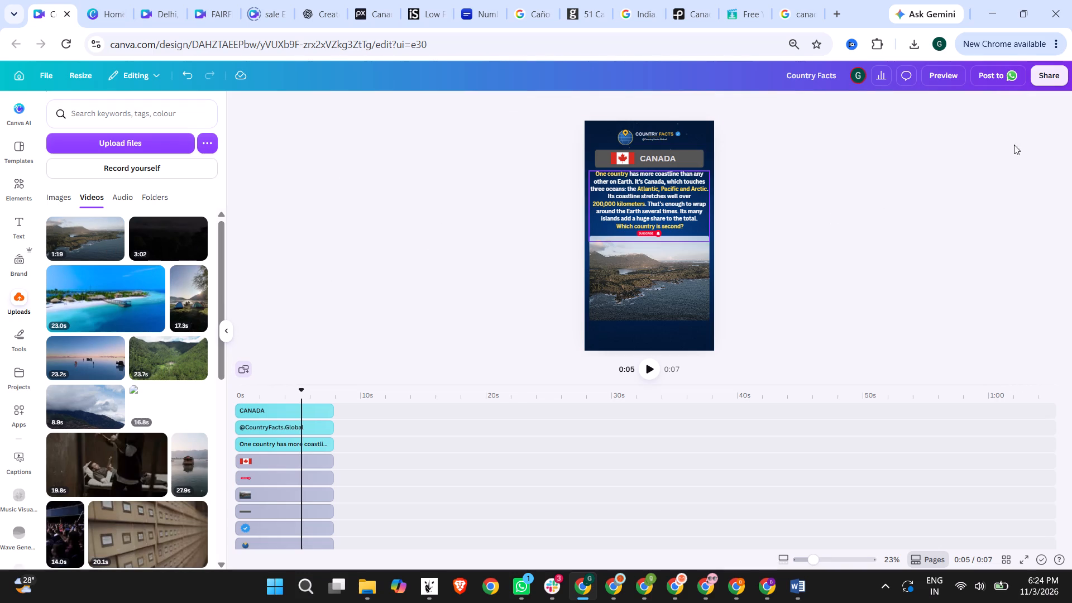
pyautogui.click(941, 75)
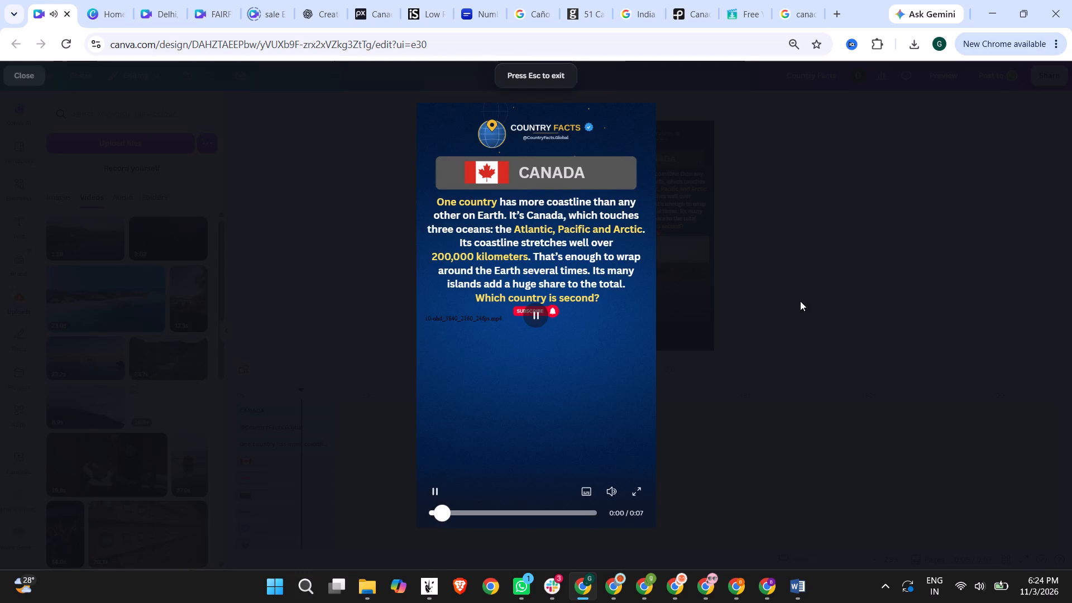
pyautogui.click(911, 301)
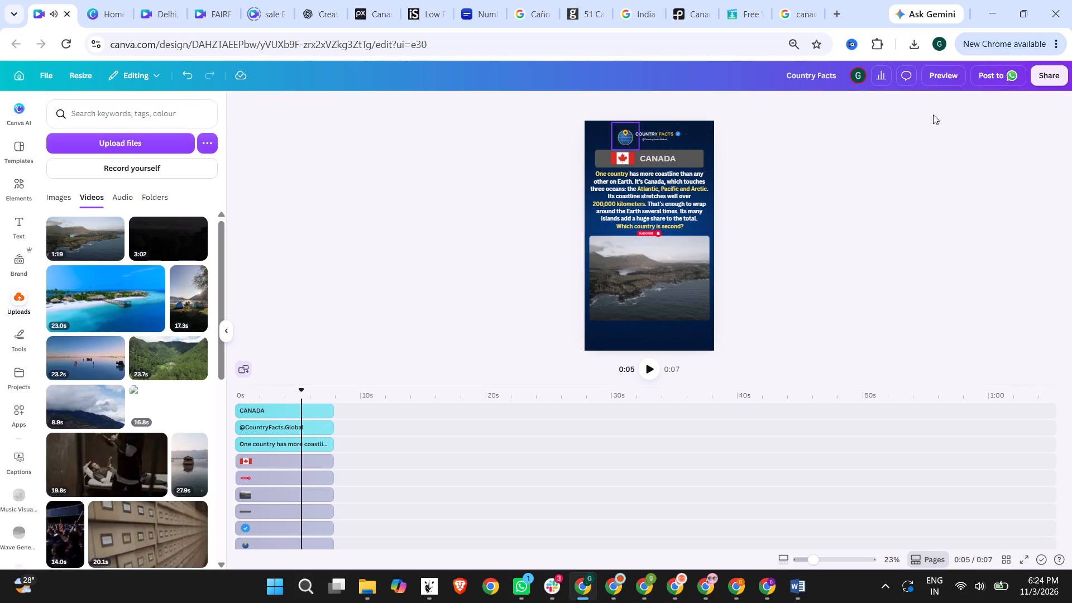
pyautogui.click(943, 75)
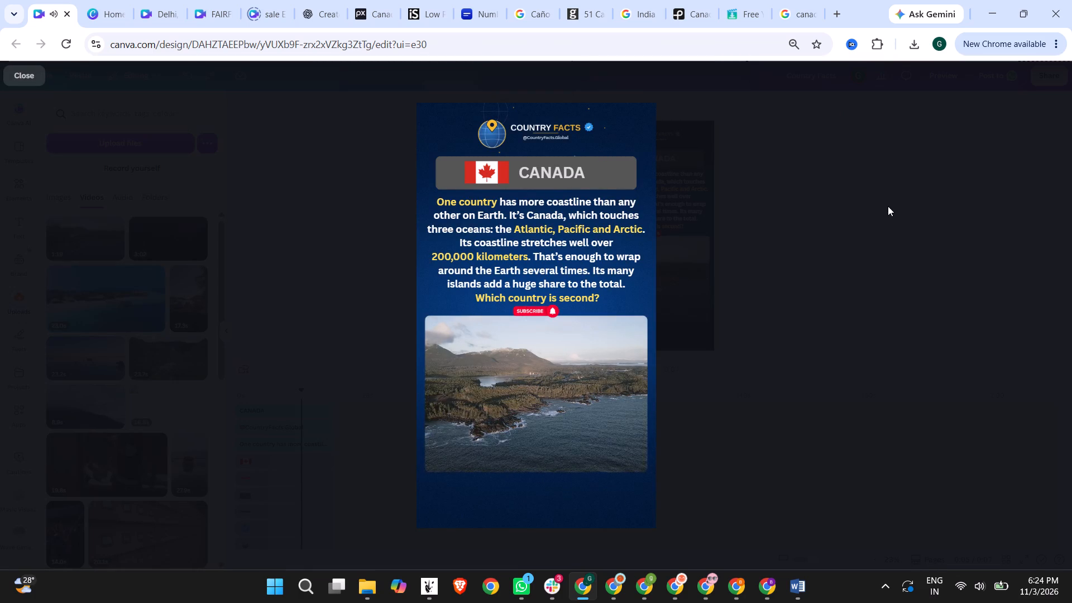
pyautogui.click(888, 206)
pyautogui.click(939, 78)
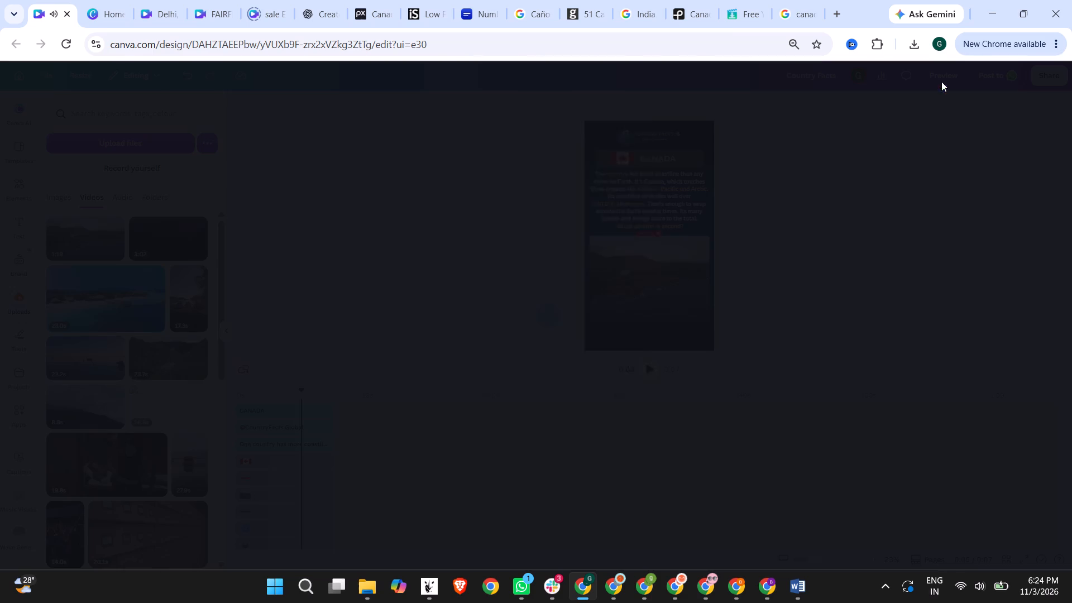
pyautogui.click(918, 192)
# Download the Country Facts design as an MP4 video at 1080p quality.
pyautogui.click(1045, 70)
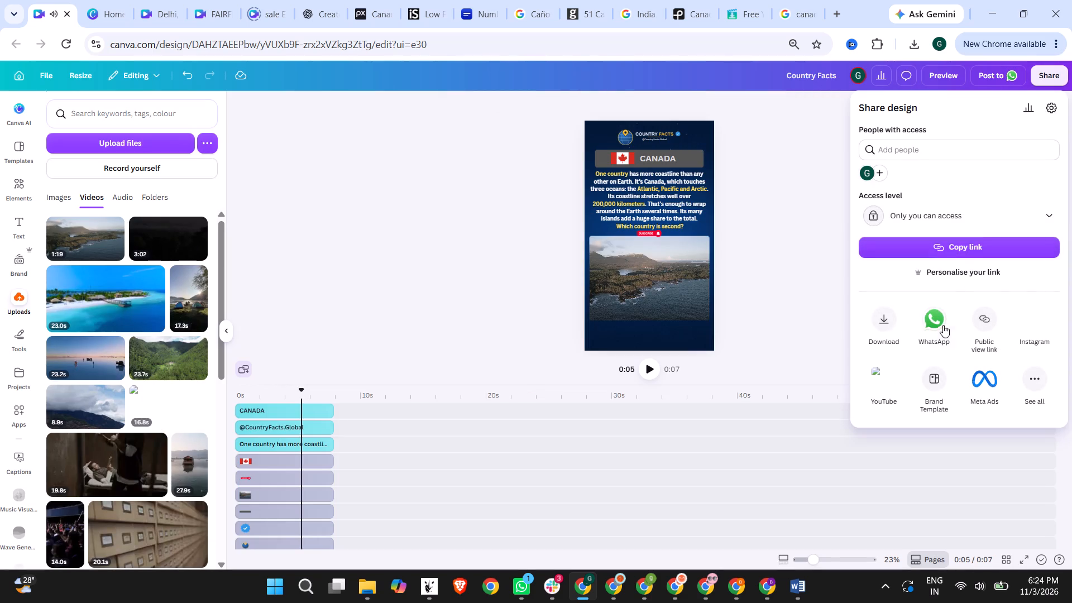
pyautogui.click(886, 318)
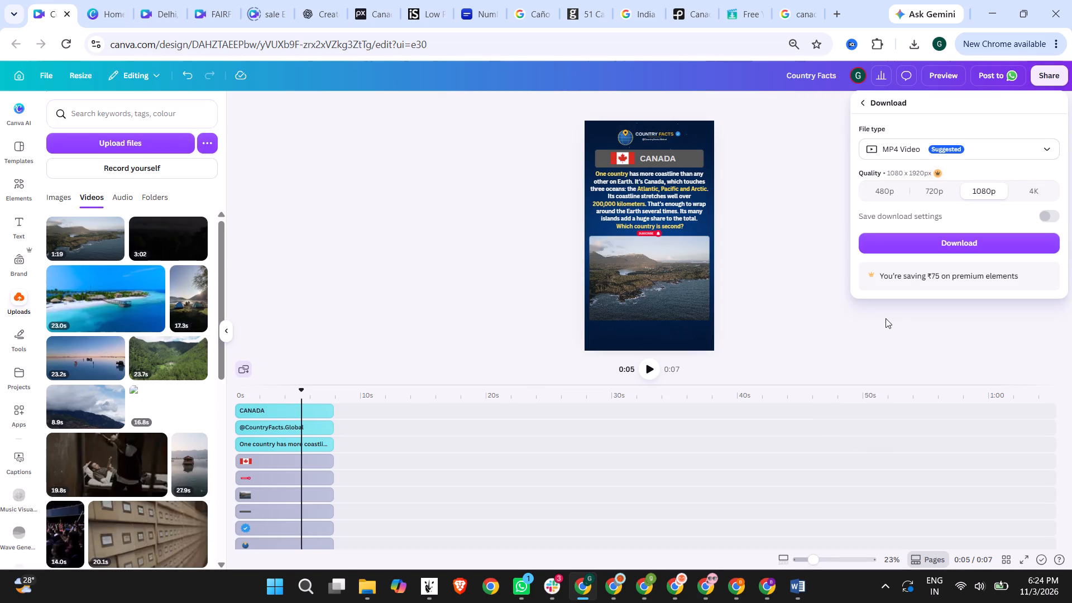
pyautogui.click(964, 238)
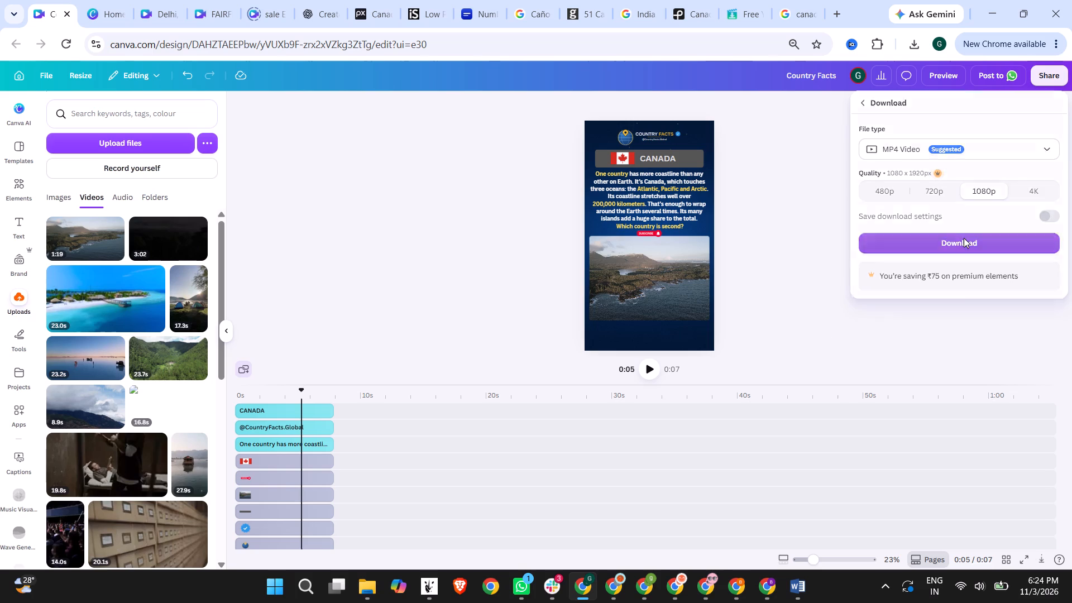
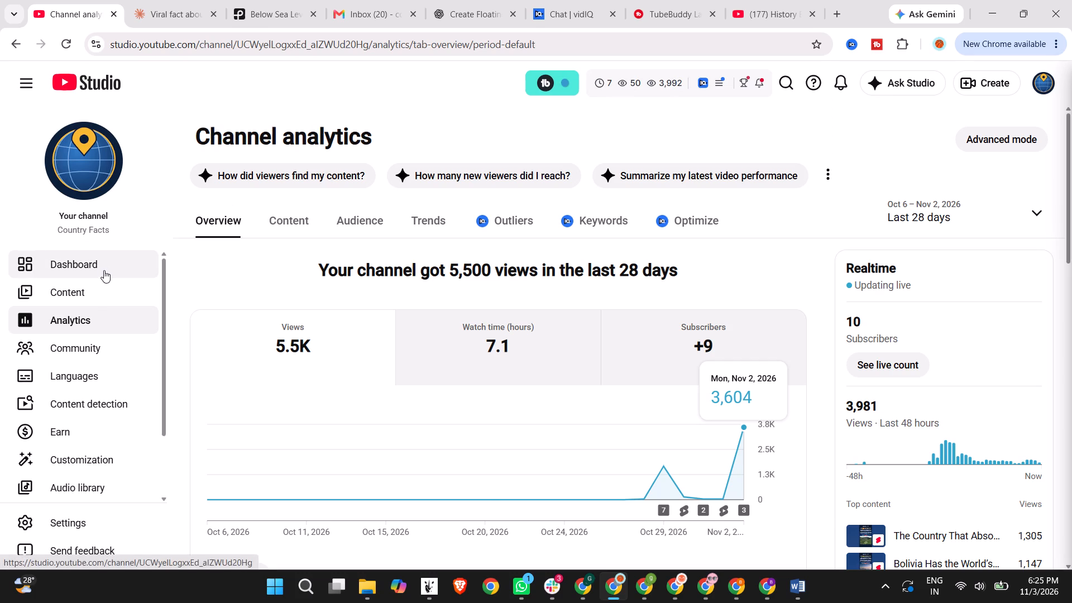
pyautogui.click(979, 89)
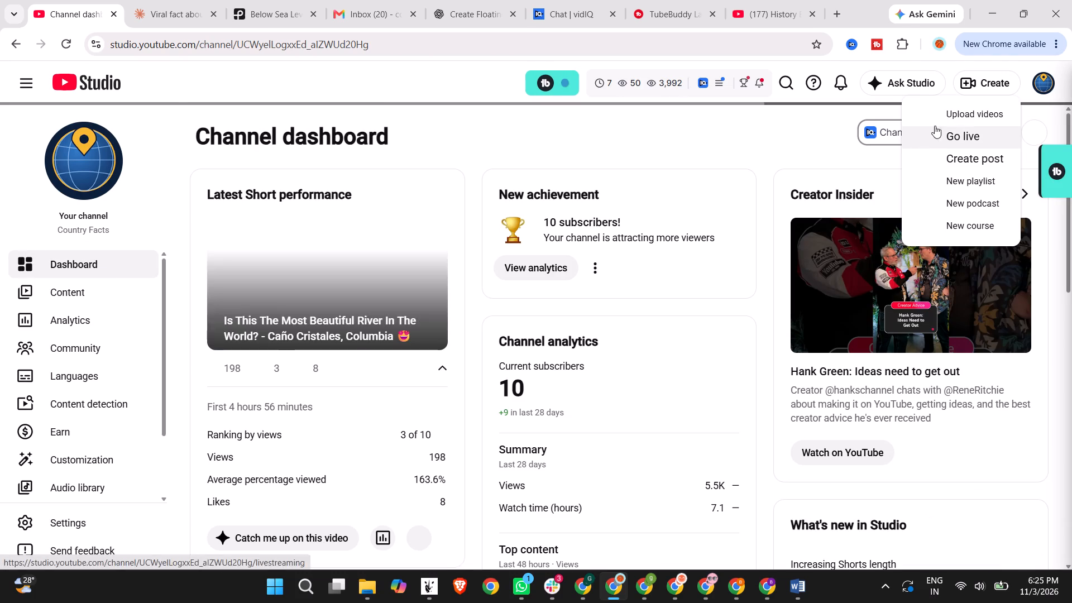
pyautogui.click(953, 121)
pyautogui.click(553, 384)
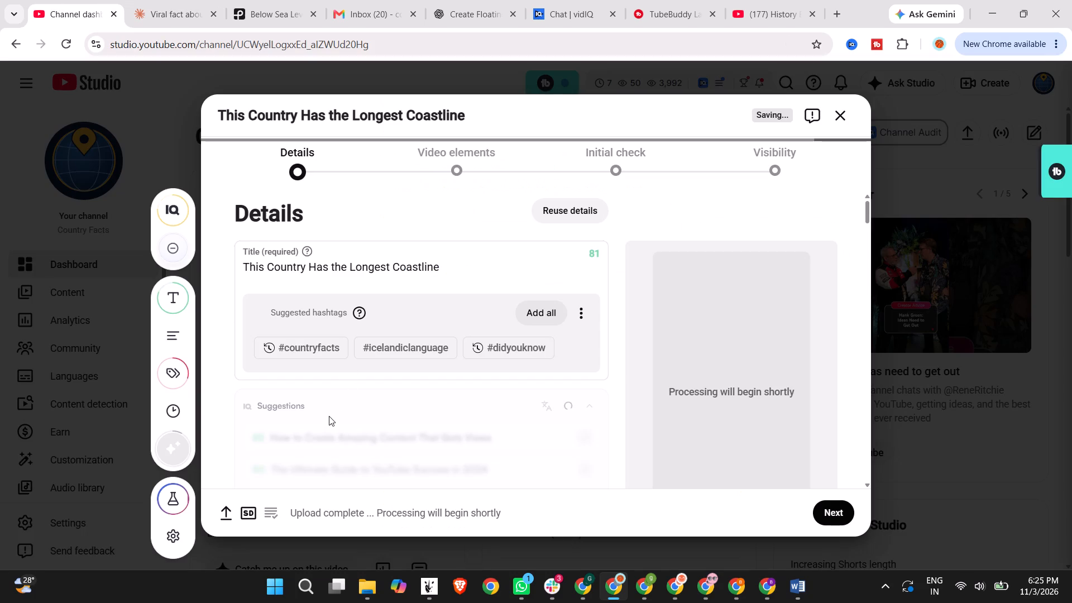
pyautogui.scroll(-3, 330, 382)
pyautogui.click(303, 344)
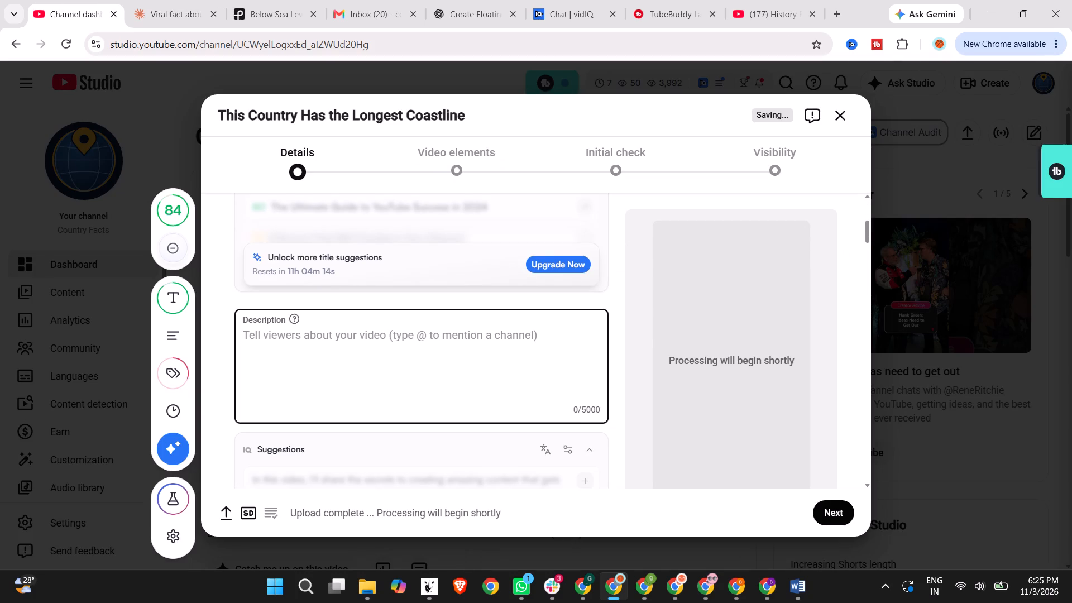
pyautogui.hotkey('ctrl', 'v')
# Copy the footage creator's name from the other browser window and replace the "Creator name" placeholder in the description's credit line.
pyautogui.click(748, 0)
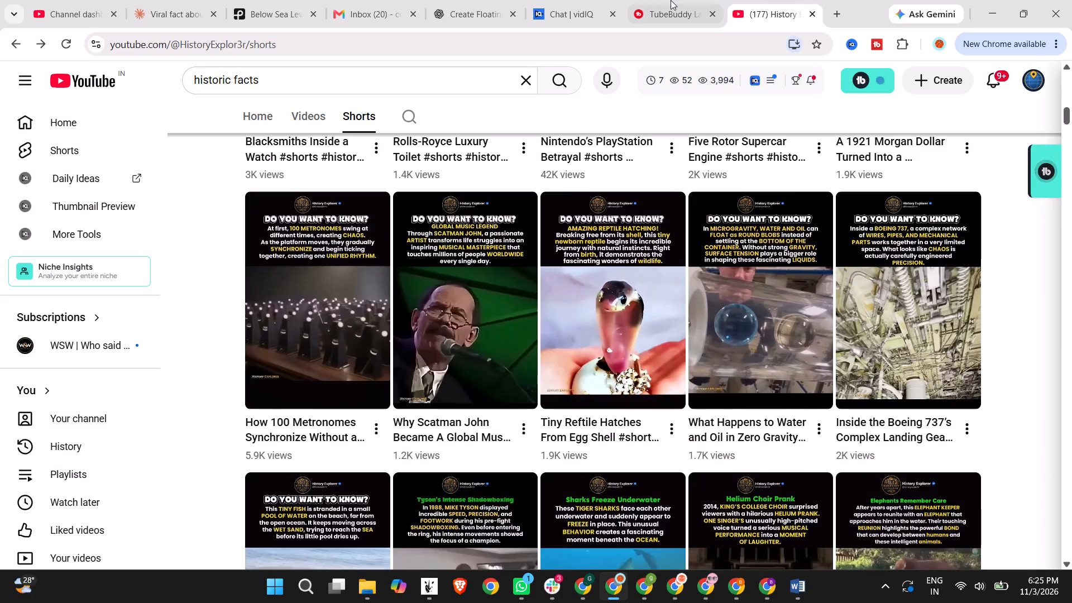
pyautogui.click(671, 0)
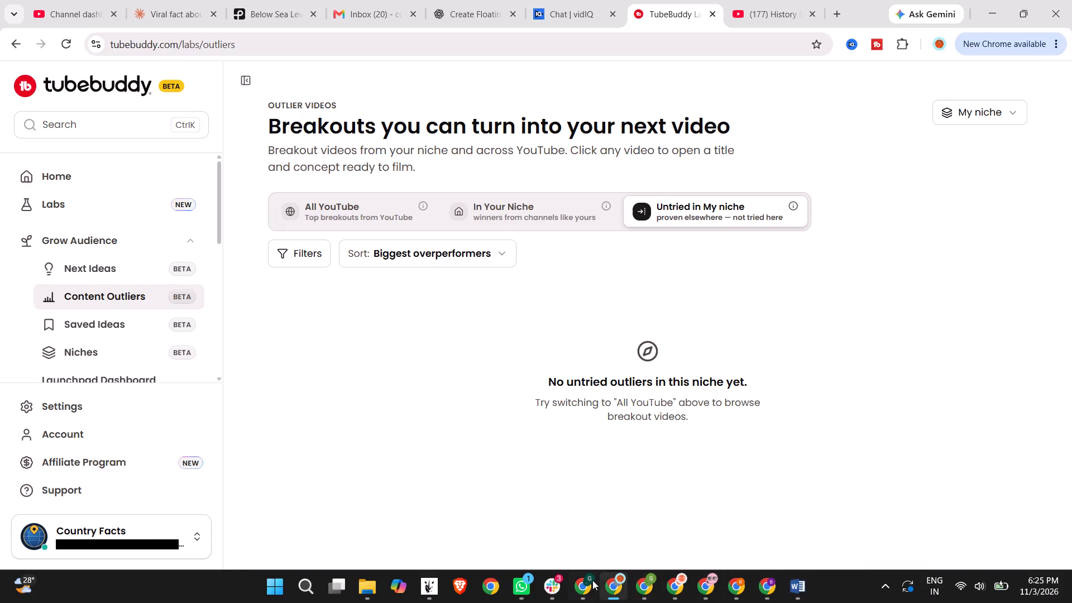
pyautogui.click(592, 580)
pyautogui.click(801, 1)
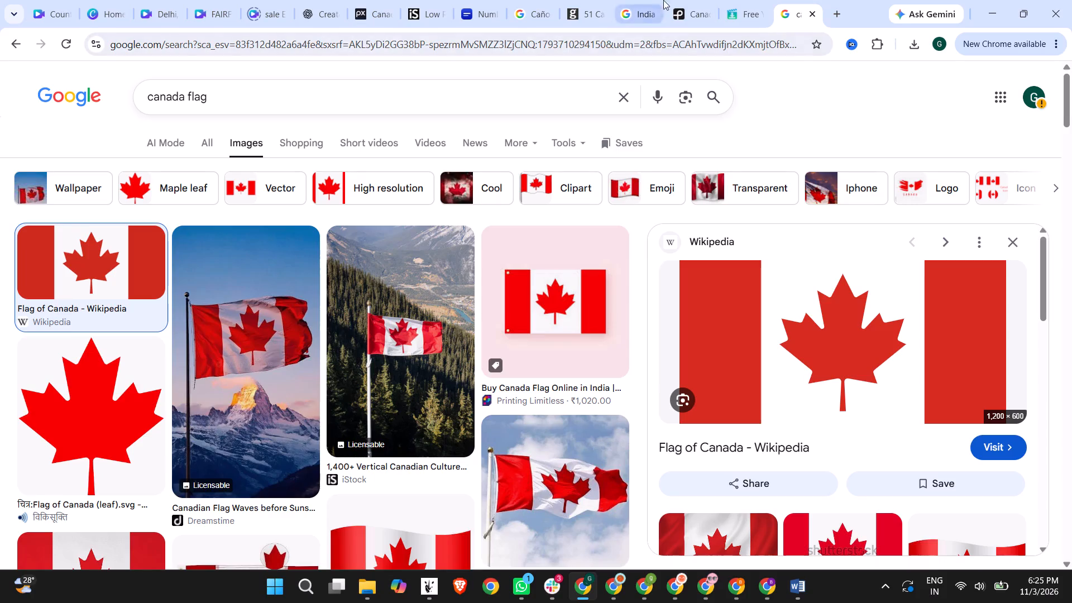
pyautogui.click(736, 0)
pyautogui.hotkey('ctrl', 'a')
pyautogui.hotkey('ctrl', 'c')
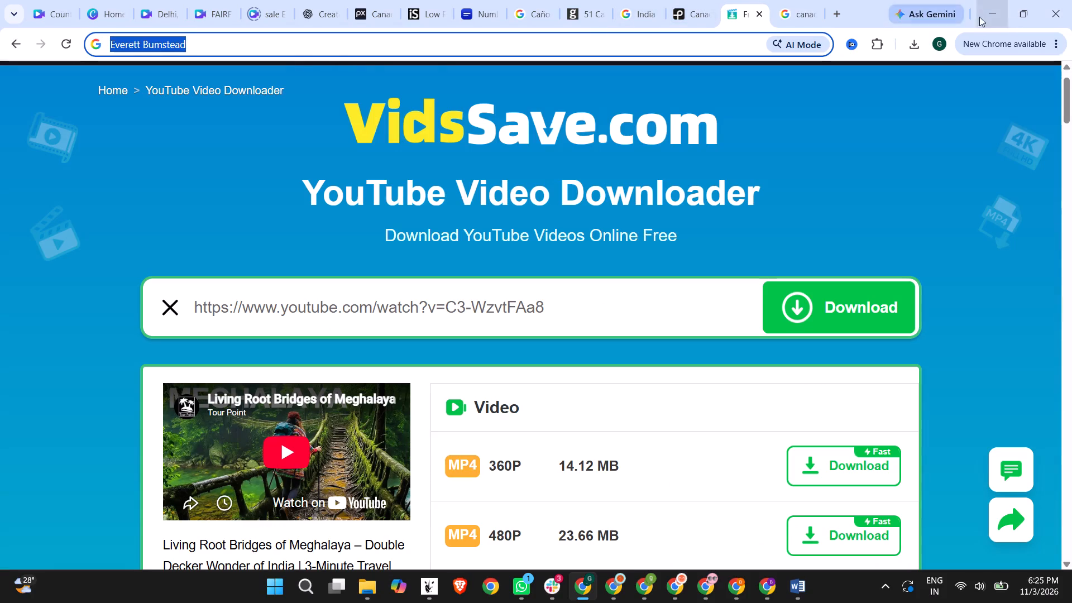
pyautogui.click(991, 13)
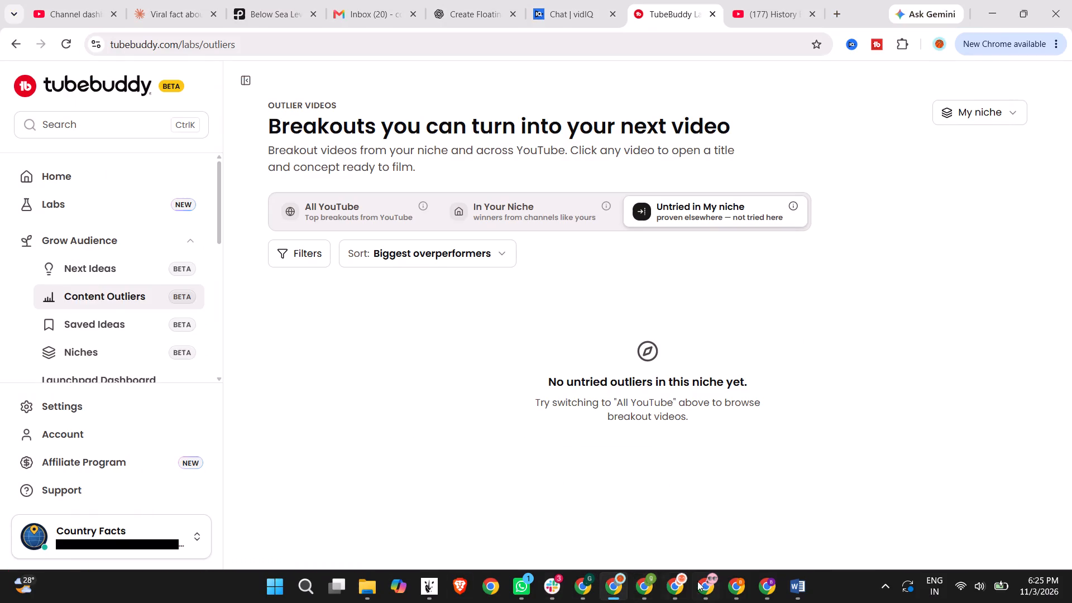
pyautogui.click(772, 583)
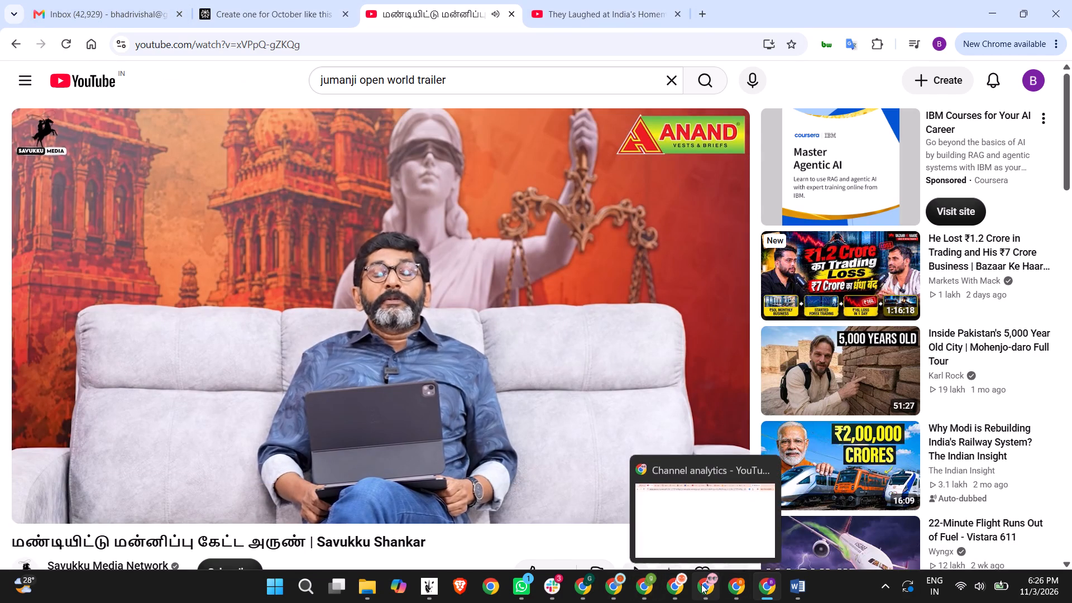
pyautogui.click(615, 585)
pyautogui.click(85, 0)
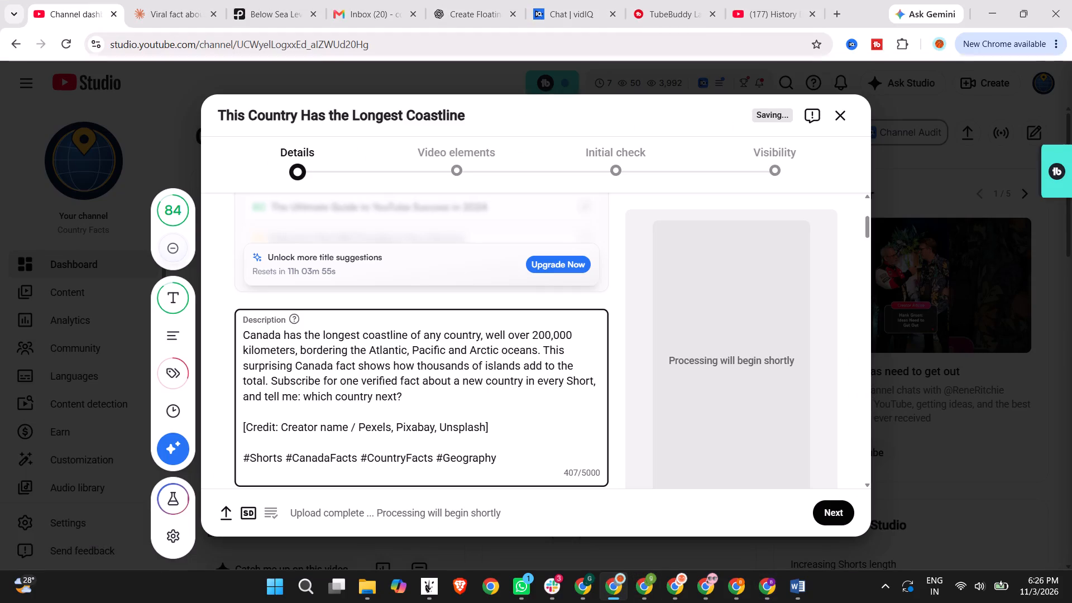
pyautogui.moveTo(347, 425); pyautogui.dragTo(283, 425)
pyautogui.hotkey('ctrl', 'v')
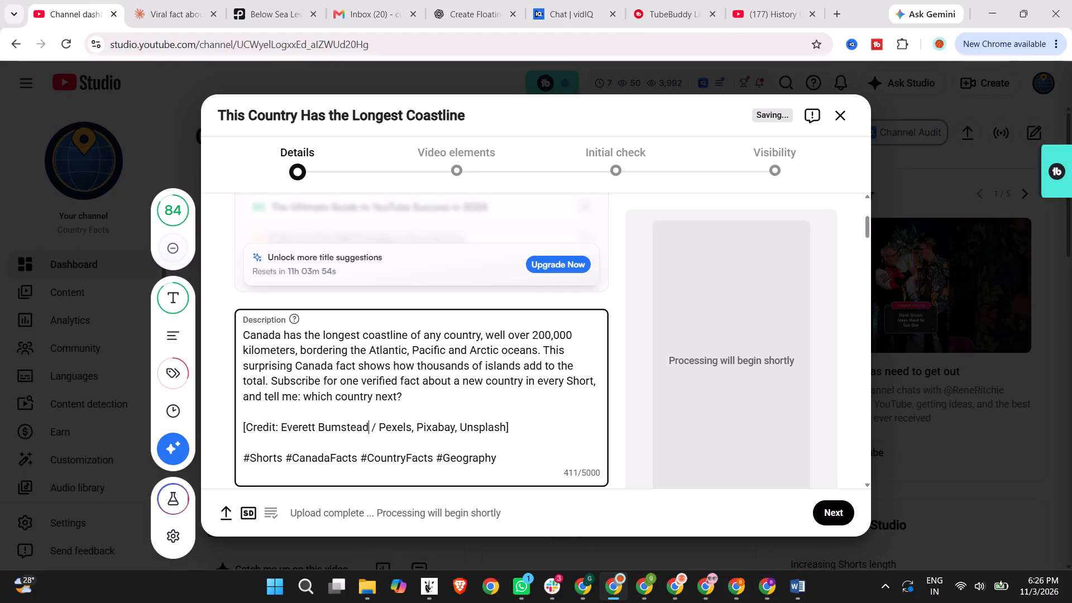
# Remove the square brackets and "Pixabay, Unsplash" from the credit line, leaving only Pexels as the source.
pyautogui.click(247, 423)
pyautogui.press('BackSpace')
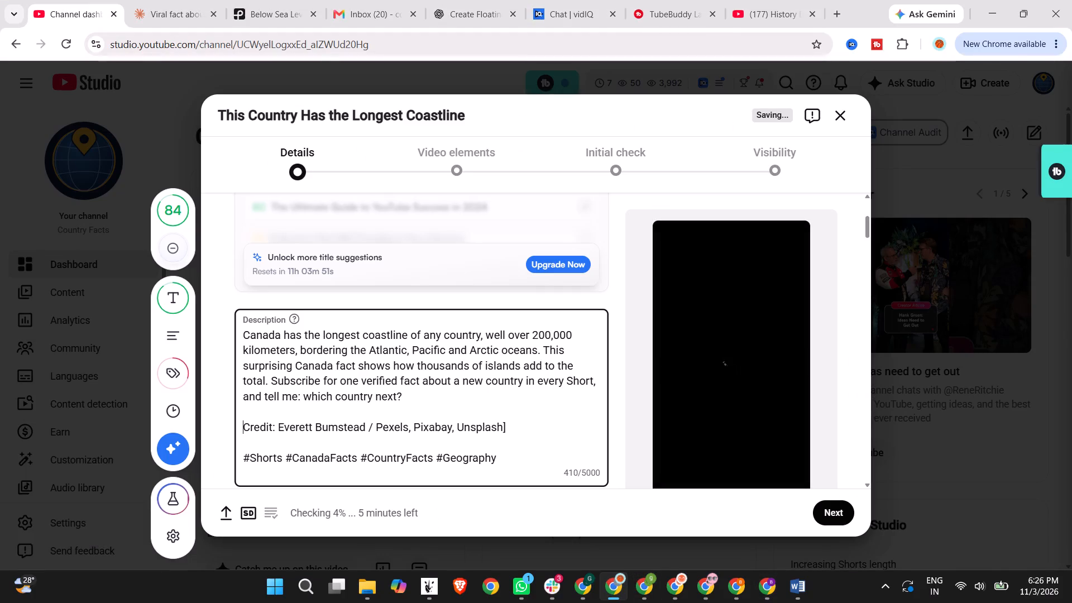
pyautogui.moveTo(514, 423); pyautogui.dragTo(406, 425)
pyautogui.press('BackSpace')
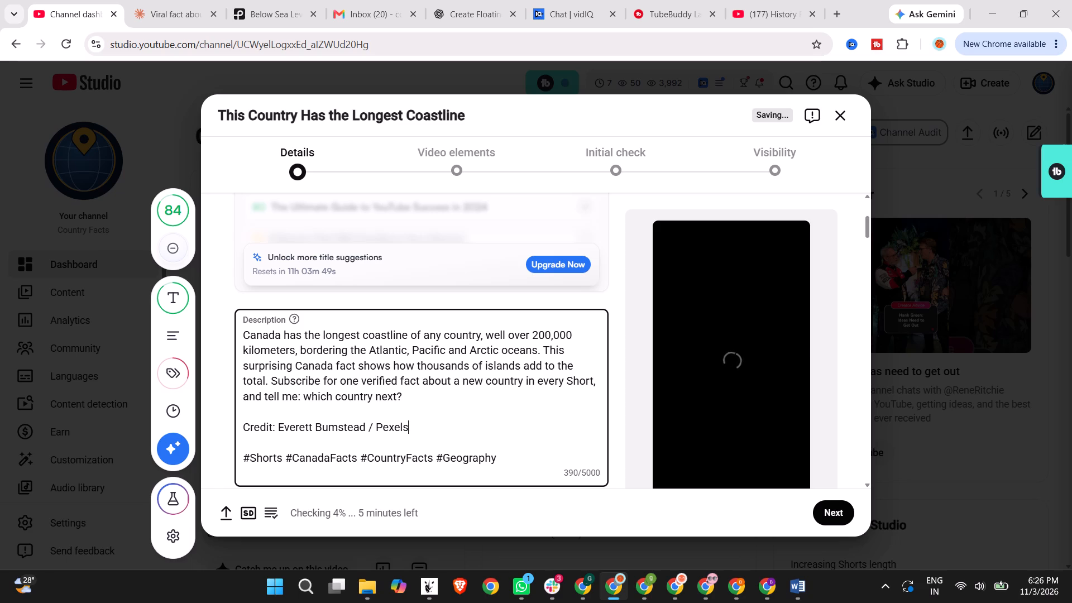
# Change the video title to "Canada Has the Longest Coastline in the World".
pyautogui.scroll(4, 400, 337)
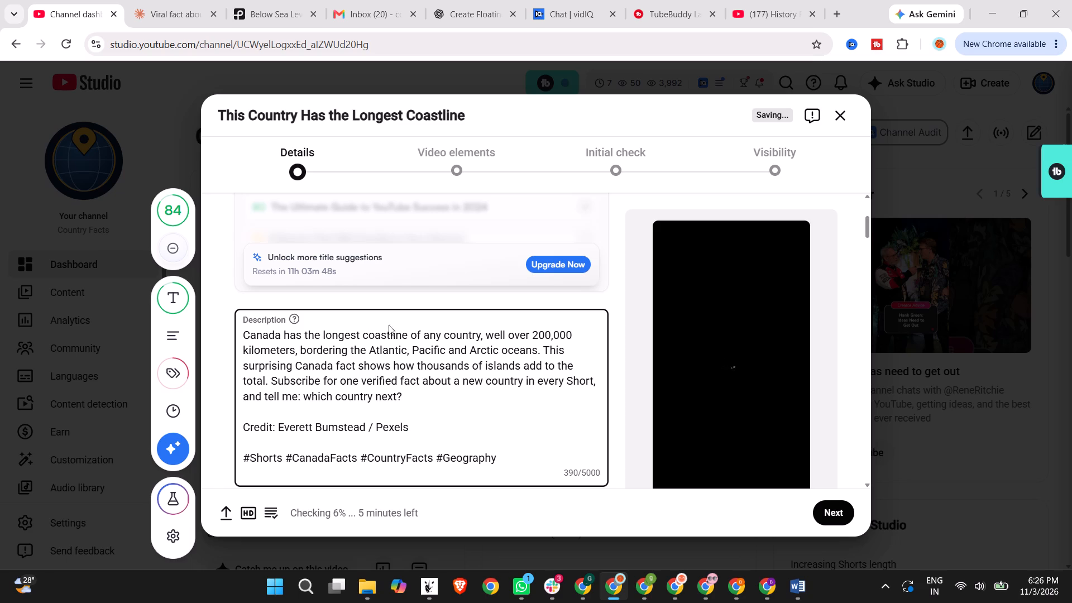
pyautogui.moveTo(306, 267); pyautogui.dragTo(186, 268)
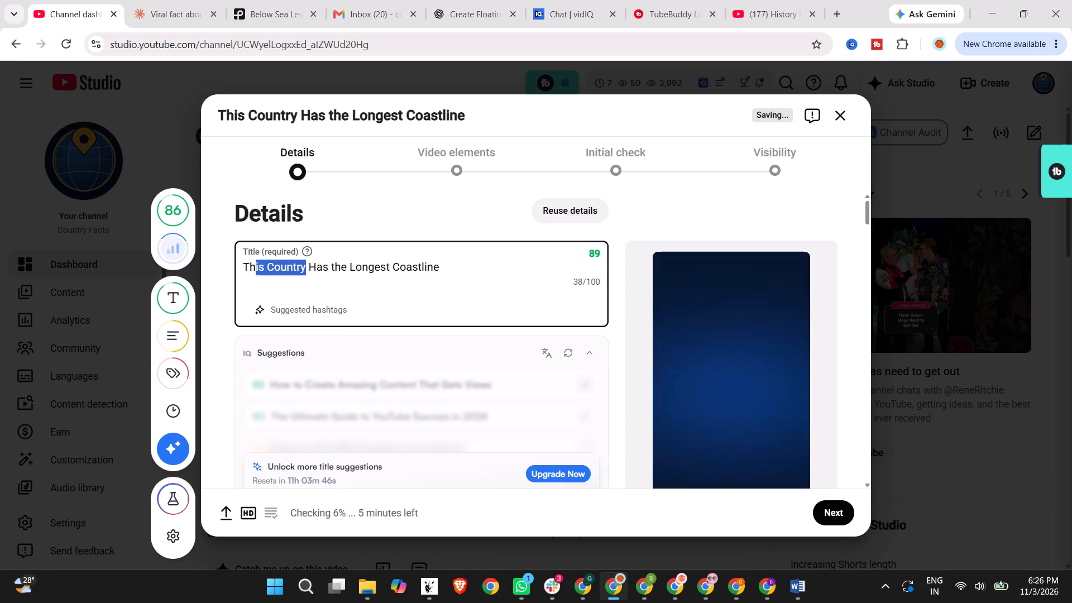
pyautogui.moveTo(186, 268); pyautogui.dragTo(179, 270)
pyautogui.write('Canada')
pyautogui.click(438, 274)
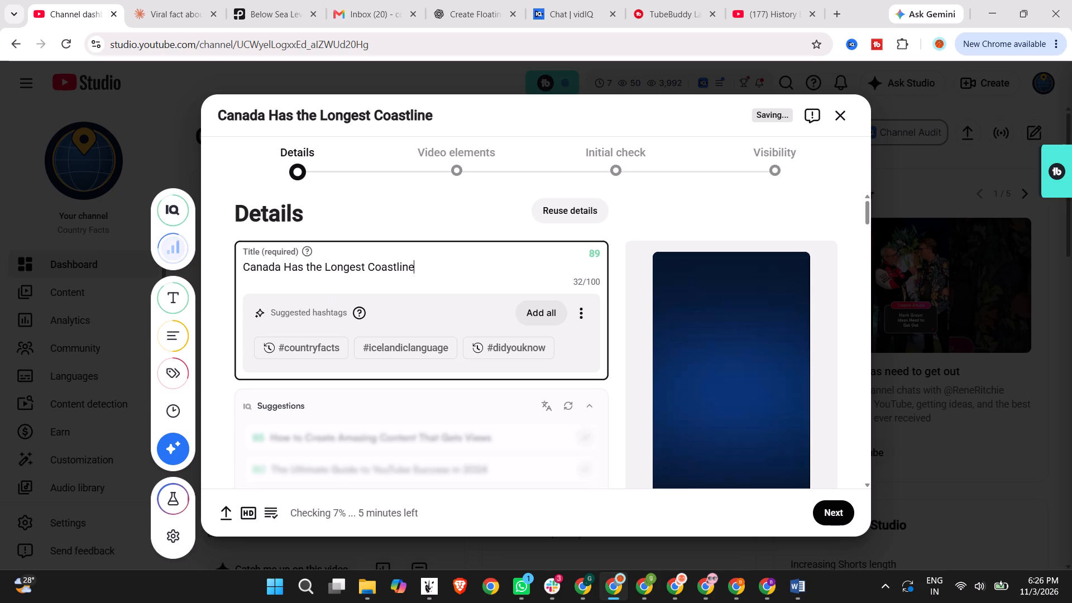
pyautogui.press('space')
pyautogui.write('int he Wrold')
pyautogui.click(434, 266)
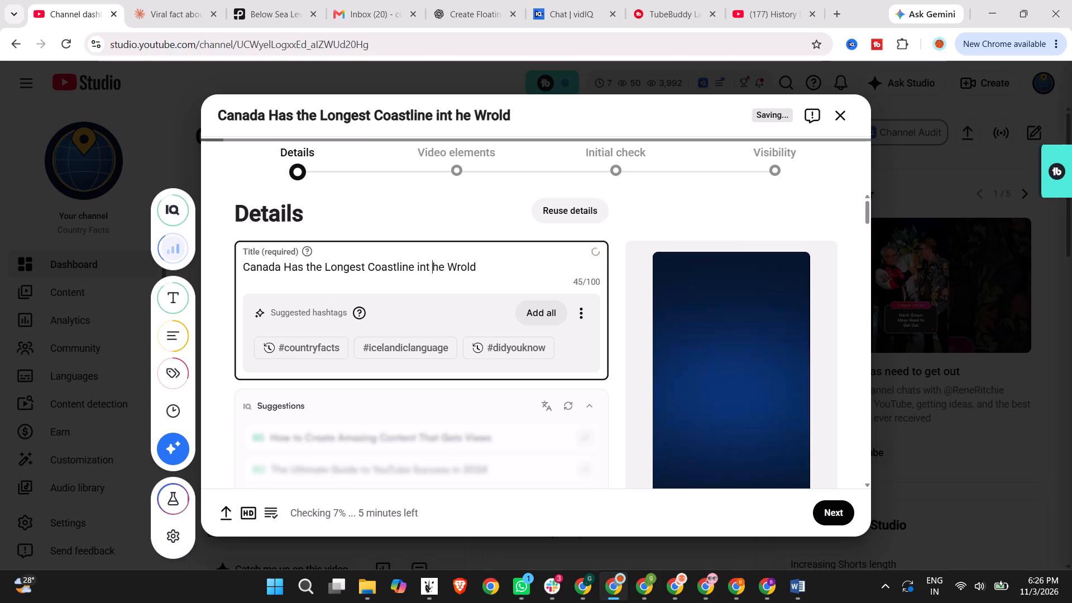
pyautogui.press('BackSpace')
pyautogui.press('BackSpace')
pyautogui.press('space')
pyautogui.write('t')
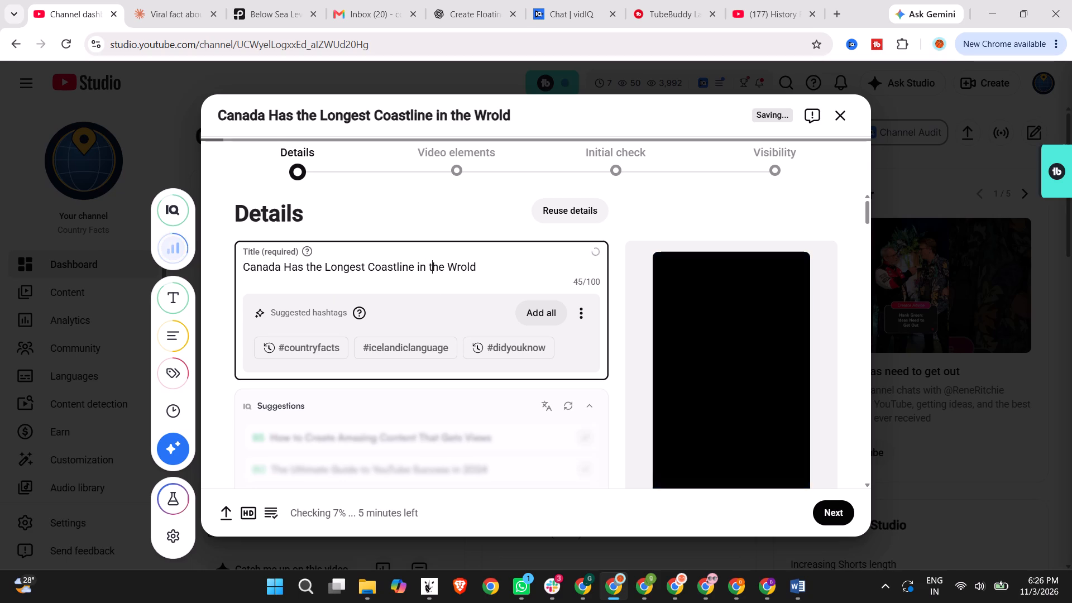
pyautogui.click(466, 261)
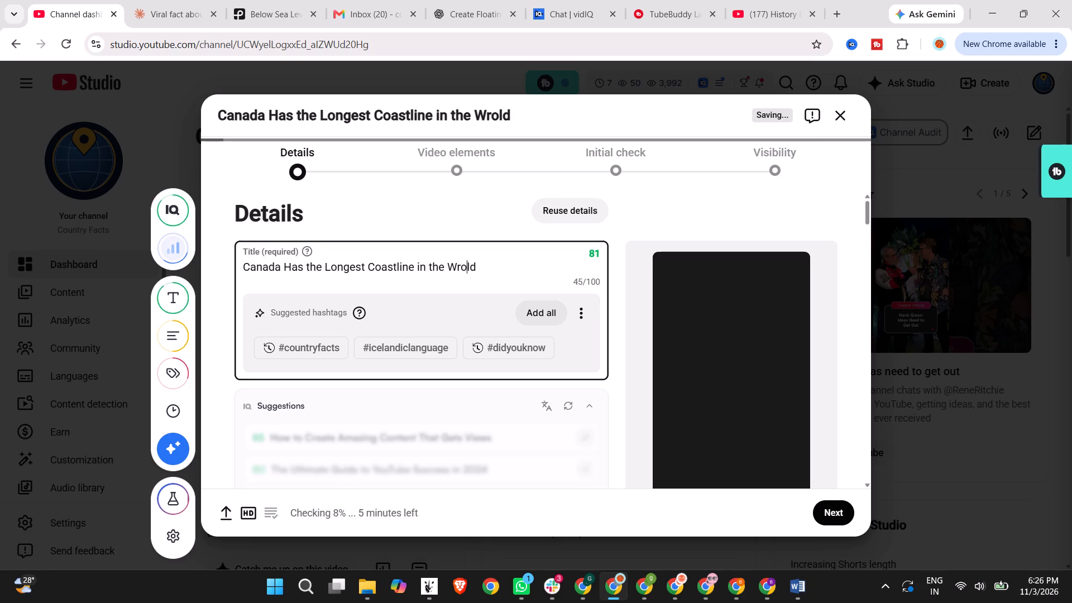
pyautogui.press('BackSpace')
pyautogui.press('BackSpace')
pyautogui.write('or')
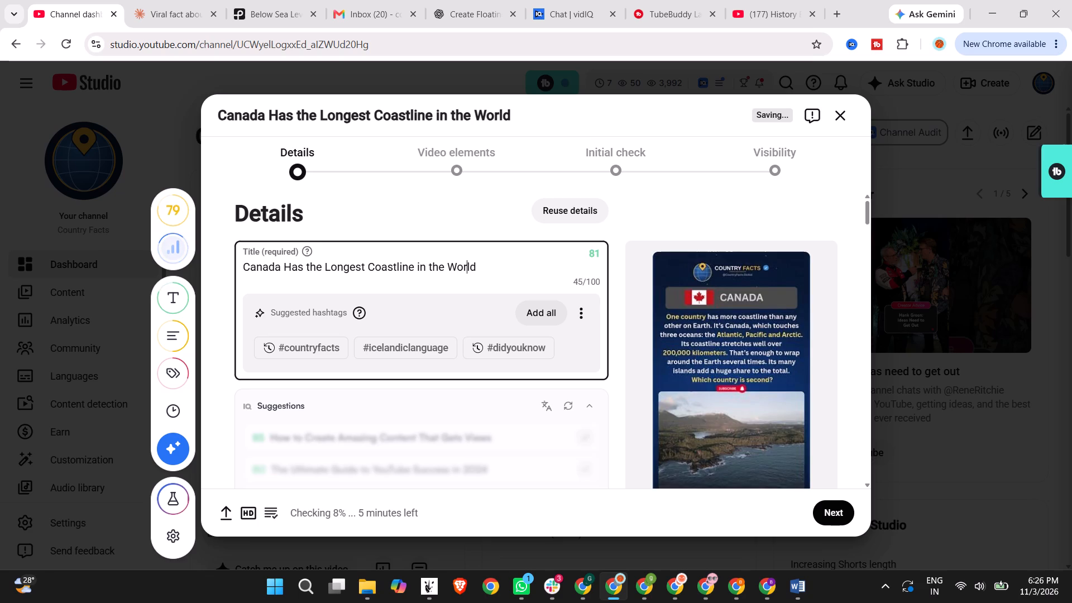
# Add the suggested hashtag #didyouknow to the end of the video title.
pyautogui.click(502, 261)
pyautogui.press('space')
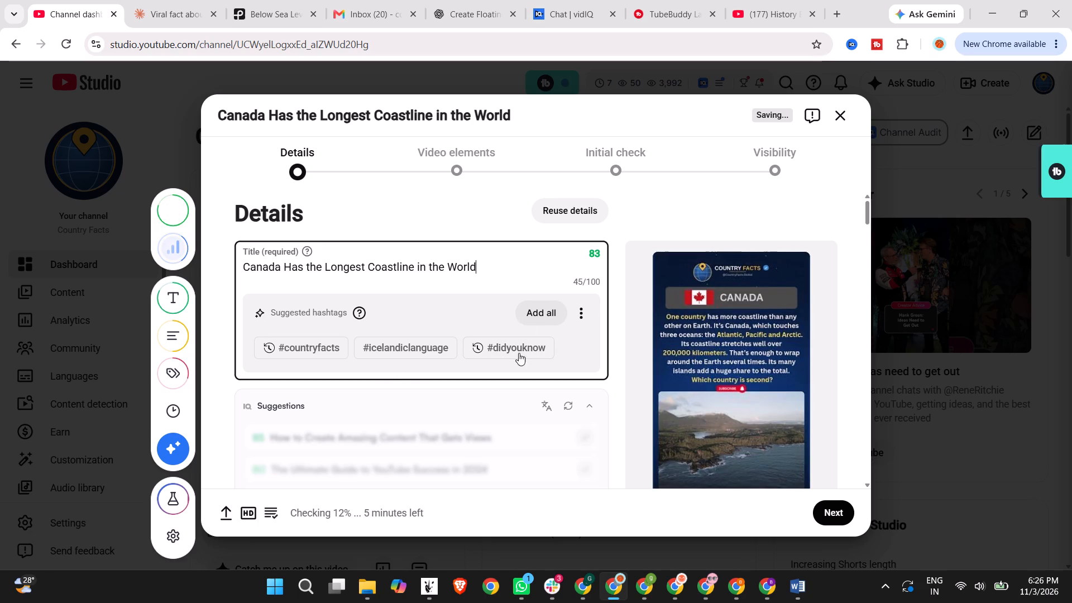
pyautogui.click(509, 348)
pyautogui.press('space')
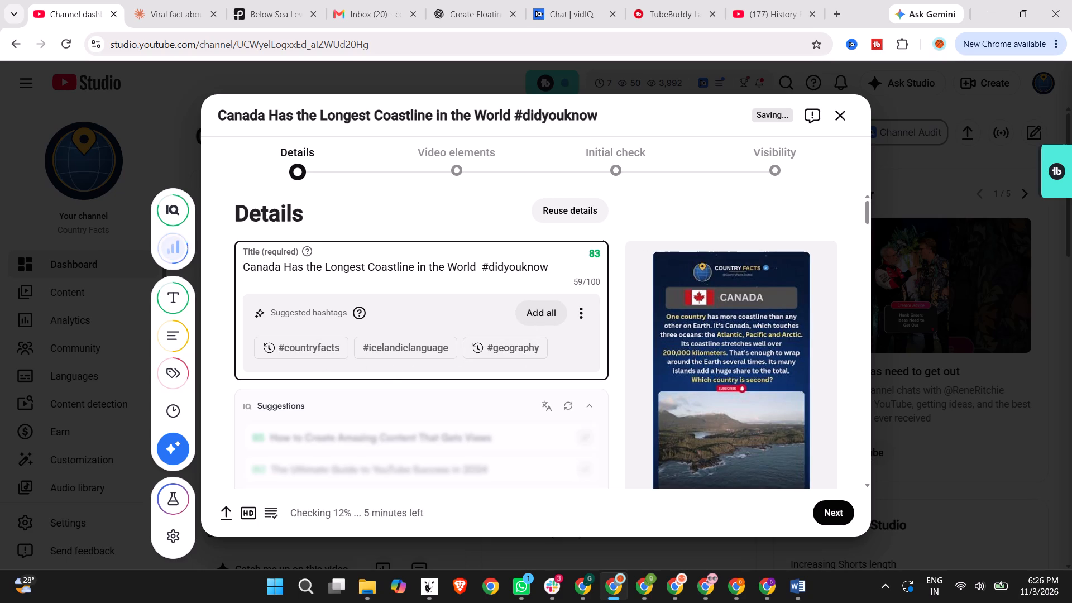
# Create a new public playlist titled "Canada" from the video's playlist selector and close the selector.
pyautogui.scroll(-5, 601, 319)
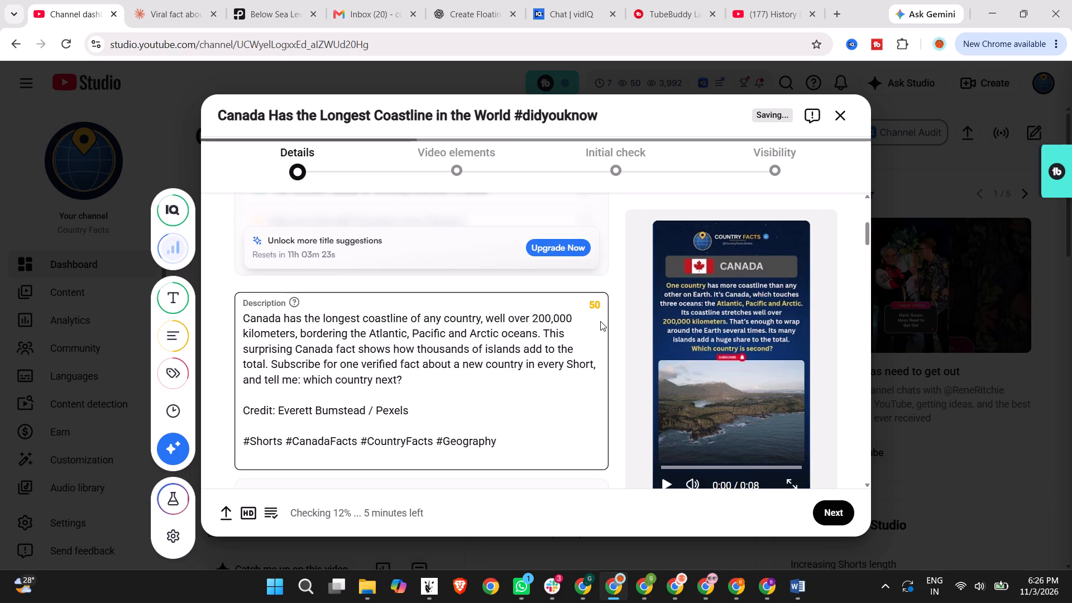
pyautogui.scroll(-1, 600, 321)
pyautogui.scroll(-3, 328, 324)
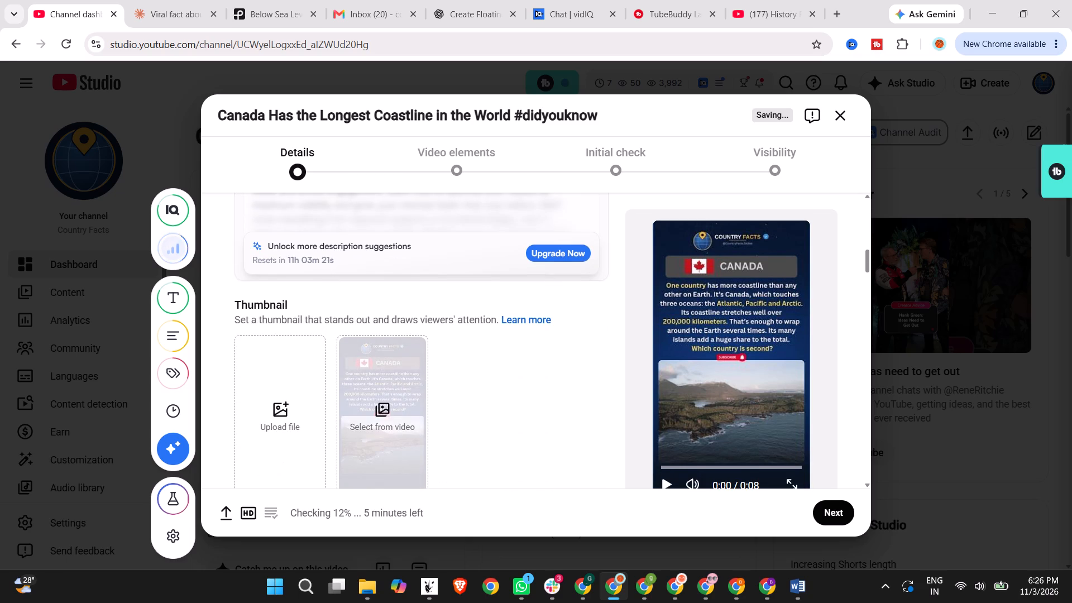
pyautogui.scroll(-4, 307, 375)
pyautogui.click(314, 306)
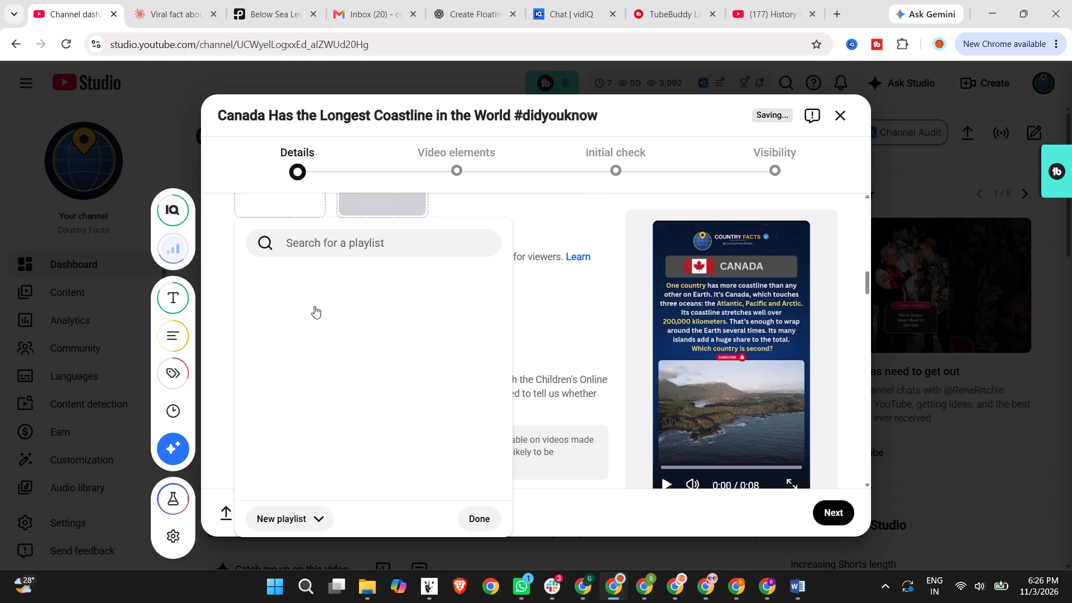
pyautogui.click(321, 515)
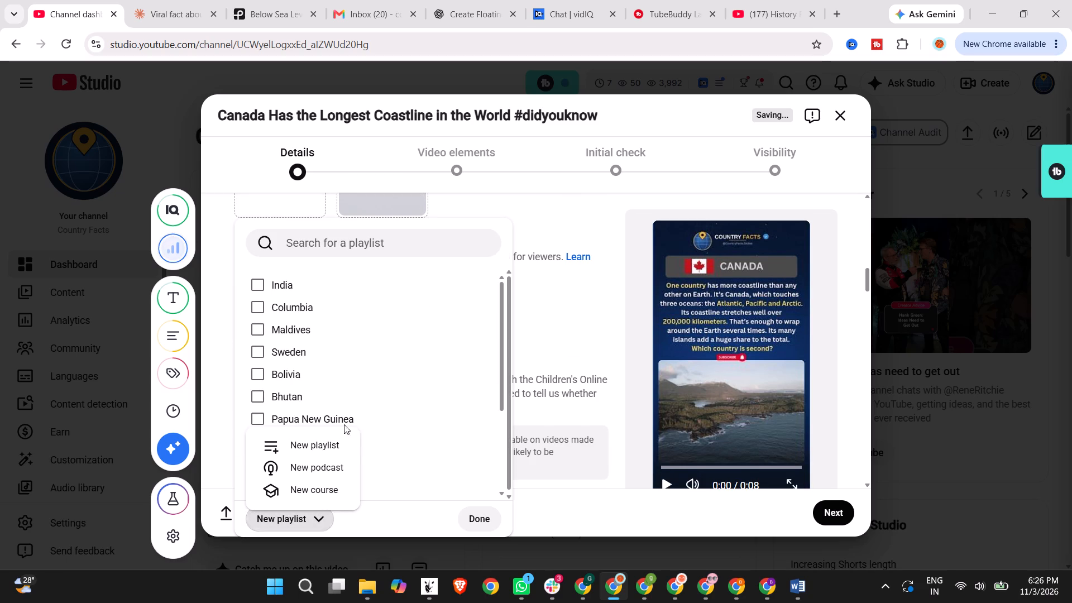
pyautogui.click(327, 444)
pyautogui.click(416, 192)
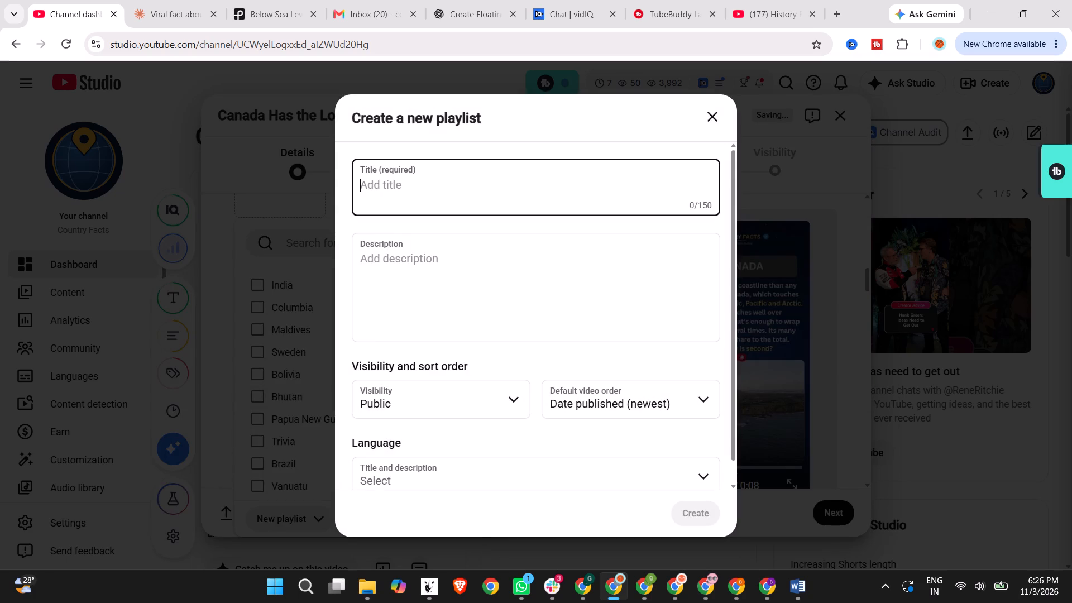
pyautogui.write('Canada')
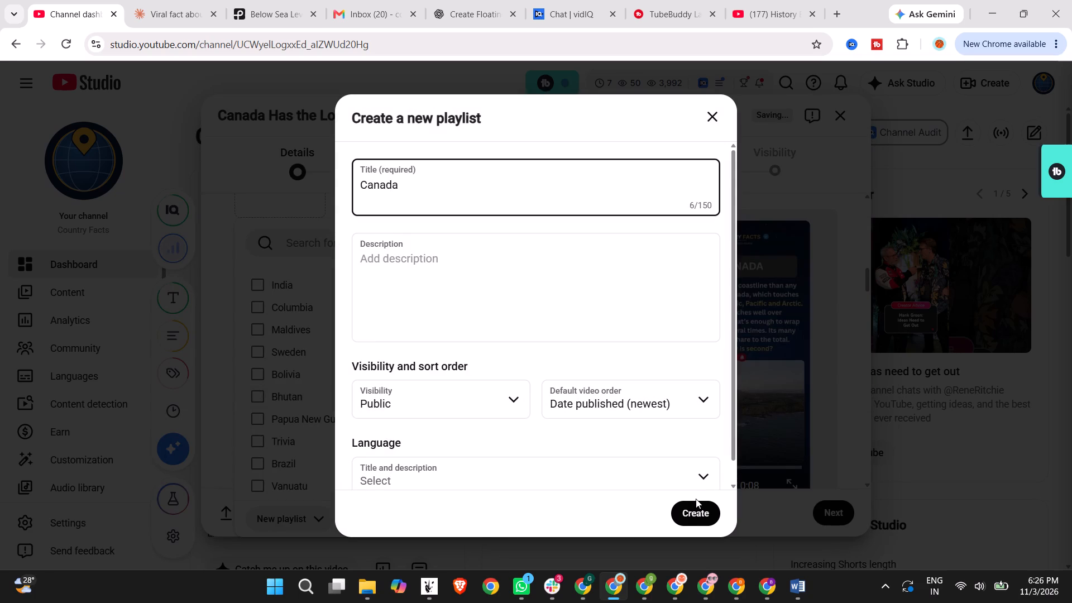
pyautogui.click(685, 508)
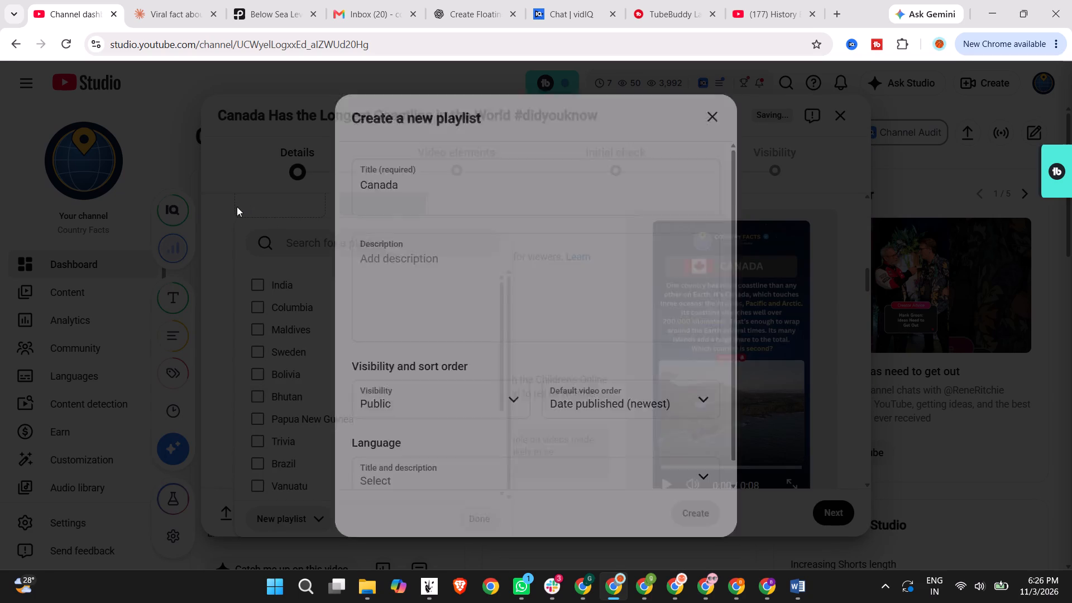
pyautogui.scroll(-3, 422, 395)
pyautogui.click(486, 524)
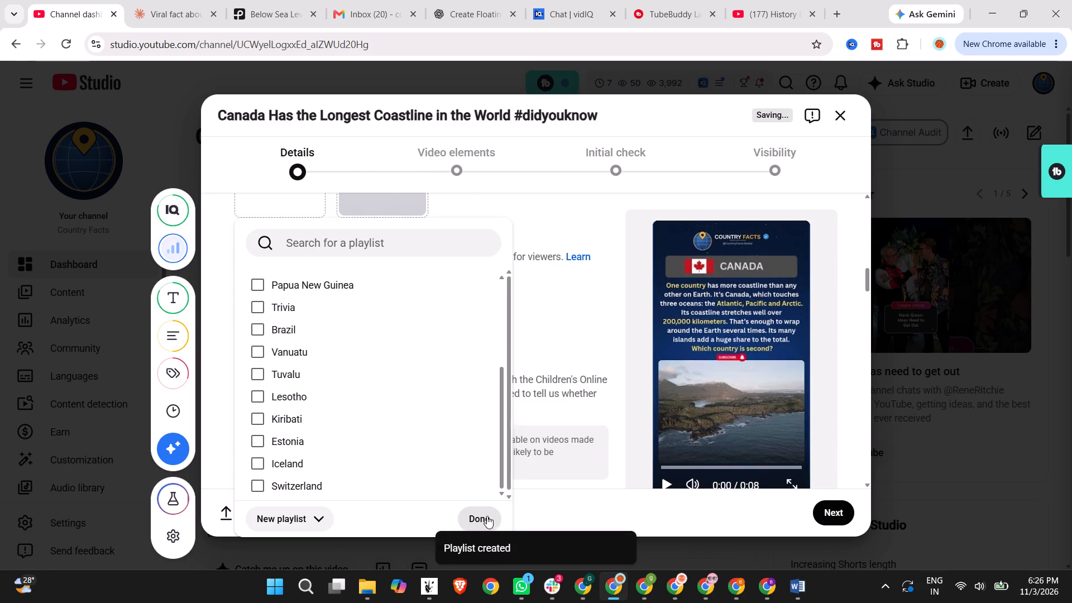
# Declare that the video doesn't include paid promotion and answer No to the AI use question.
pyautogui.scroll(-4, 456, 277)
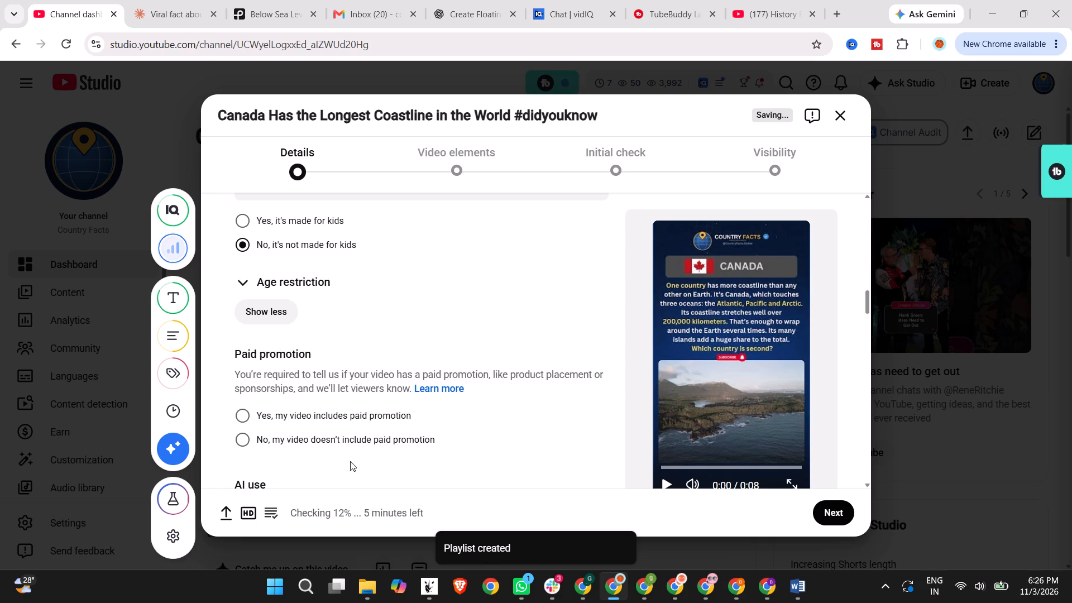
pyautogui.click(346, 439)
pyautogui.scroll(-4, 362, 366)
pyautogui.click(249, 326)
pyautogui.scroll(2, 377, 307)
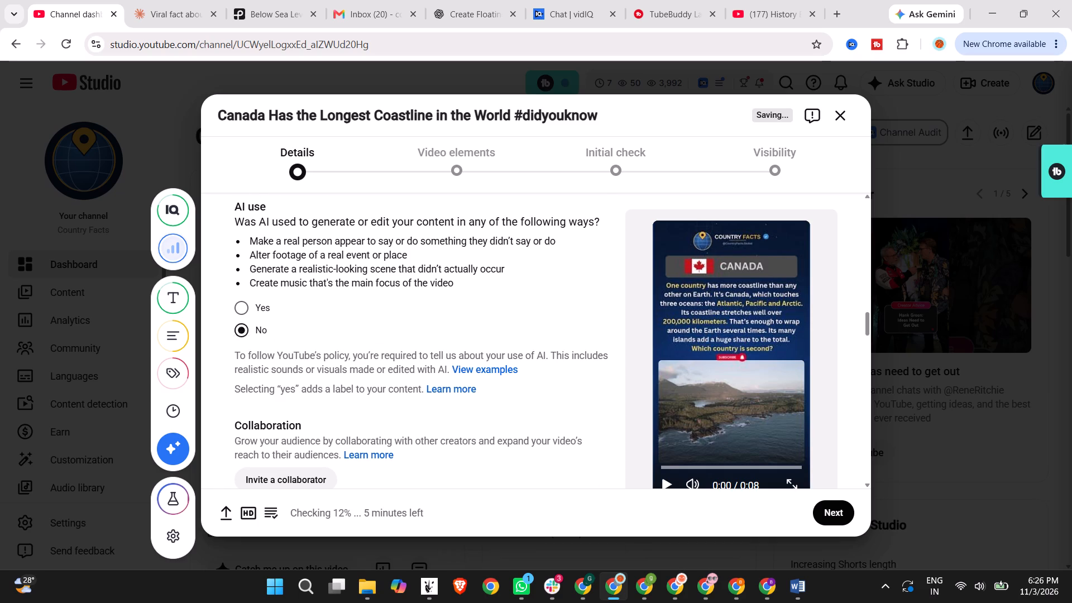
pyautogui.scroll(2, 377, 307)
# Add the suggested tags "us geography facts", "interesting facts" and "geography" to the video.
pyautogui.scroll(-11, 380, 306)
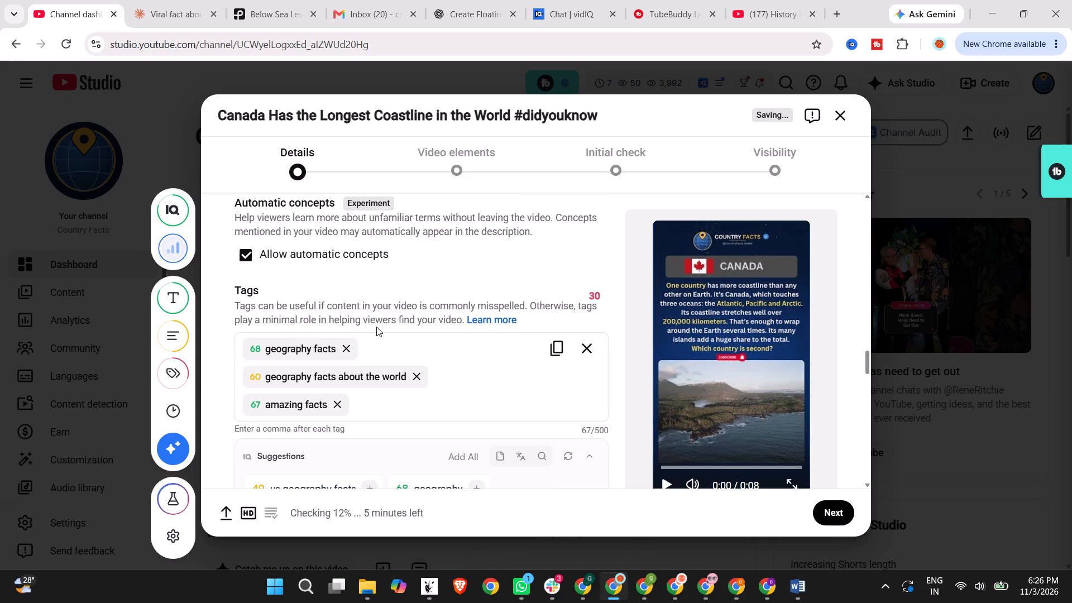
pyautogui.scroll(-2, 447, 379)
pyautogui.click(369, 351)
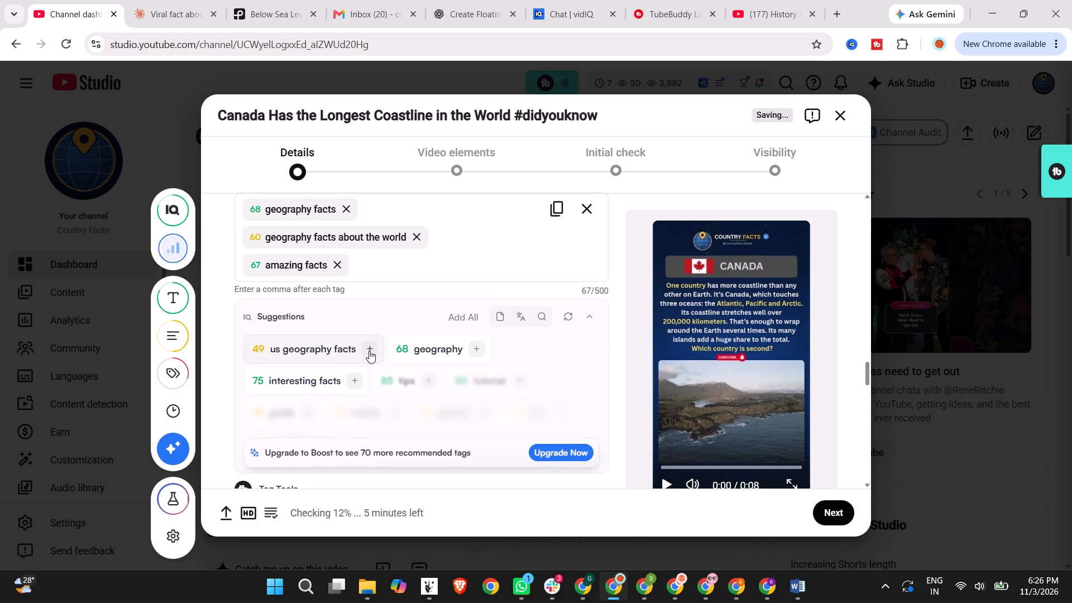
pyautogui.click(457, 341)
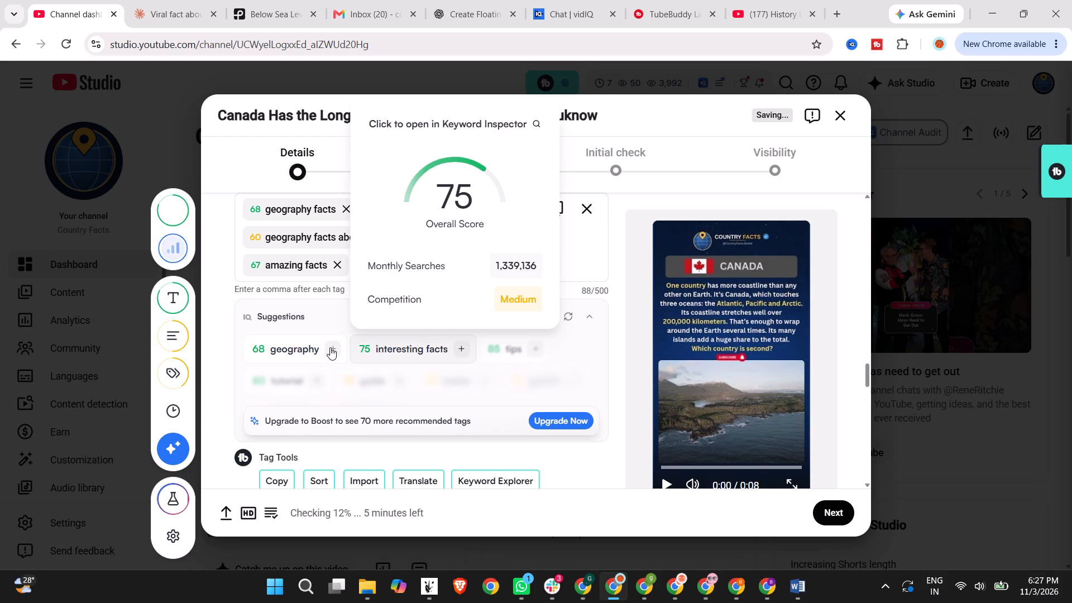
pyautogui.click(332, 379)
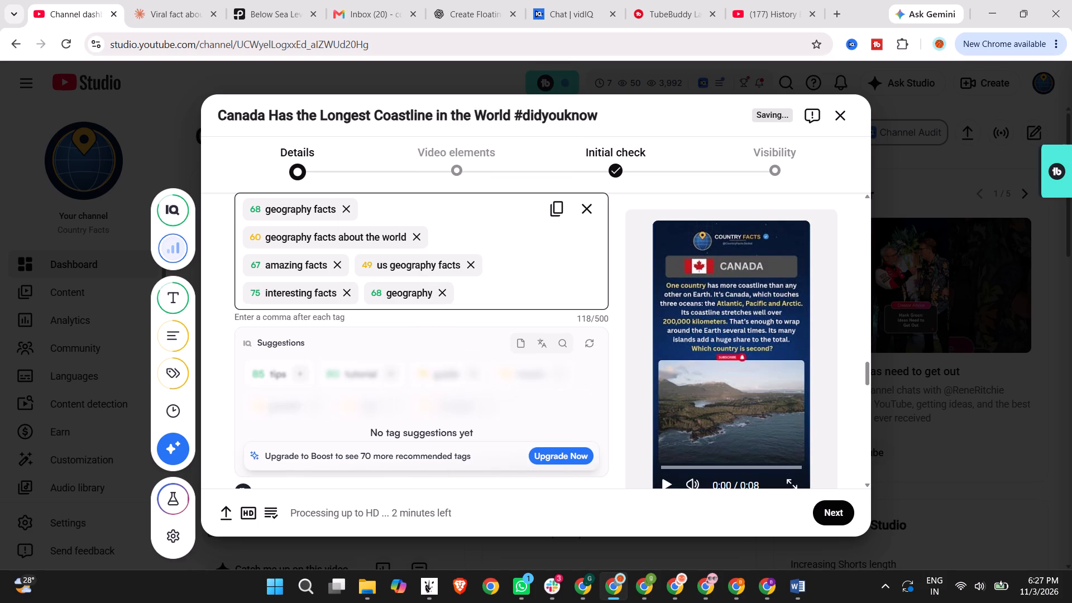
# Add the custom tag "canada geography facts" to the video's tags.
pyautogui.click(489, 289)
pyautogui.write('canada geography facts')
pyautogui.press('Return')
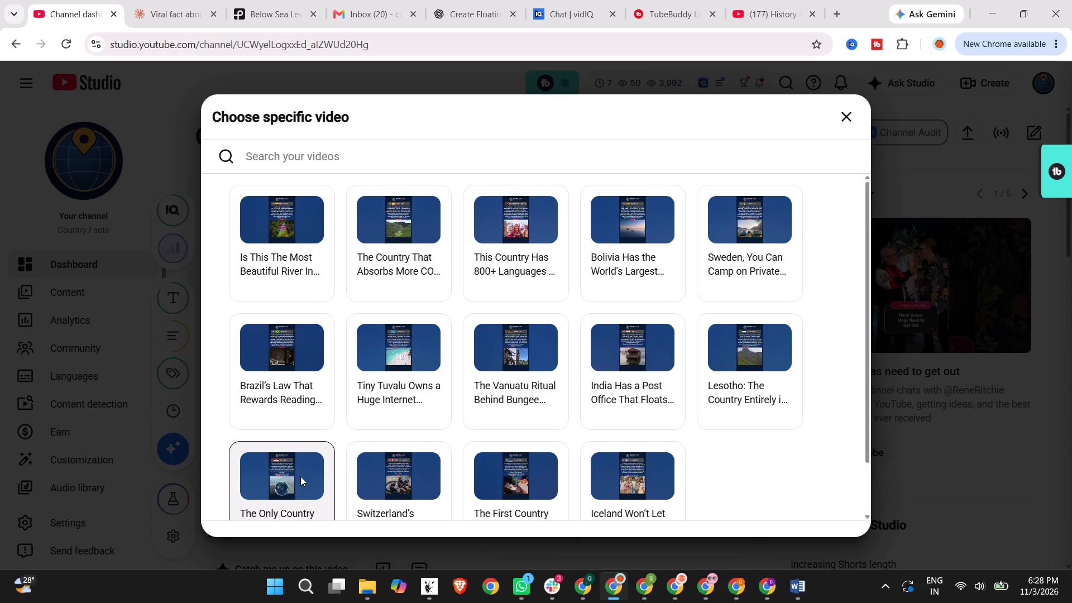
pyautogui.click(659, 232)
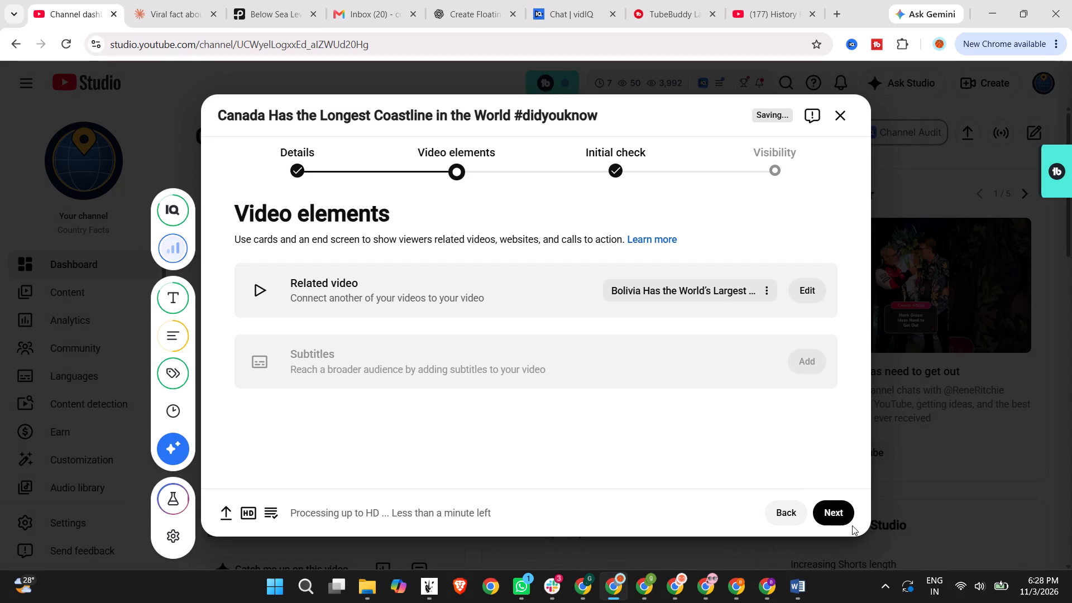
# Continue past the initial check to the visibility stage and choose Public for the video.
pyautogui.click(840, 509)
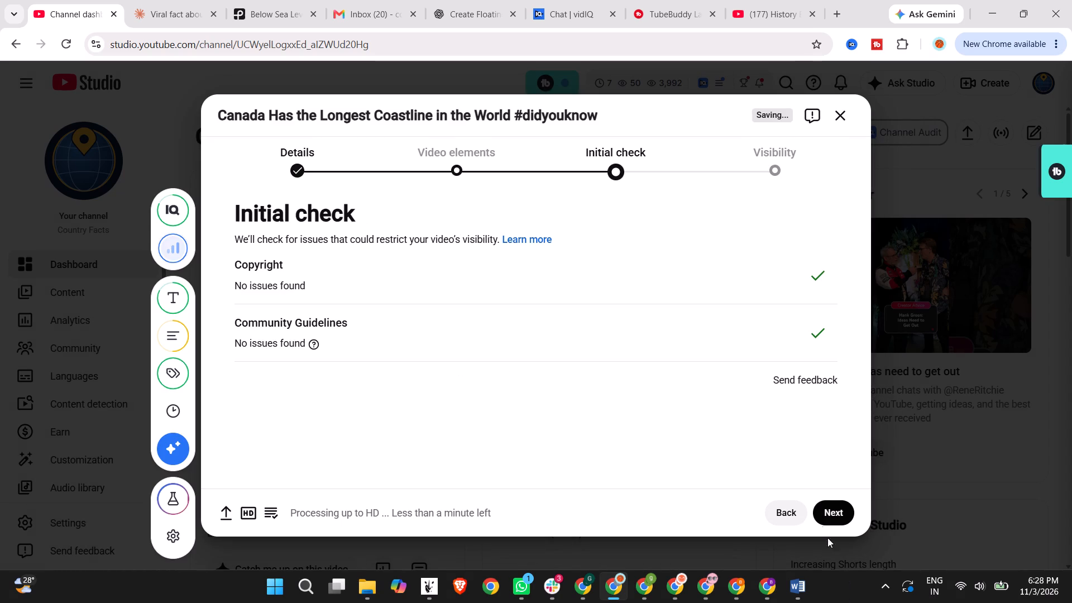
pyautogui.click(825, 514)
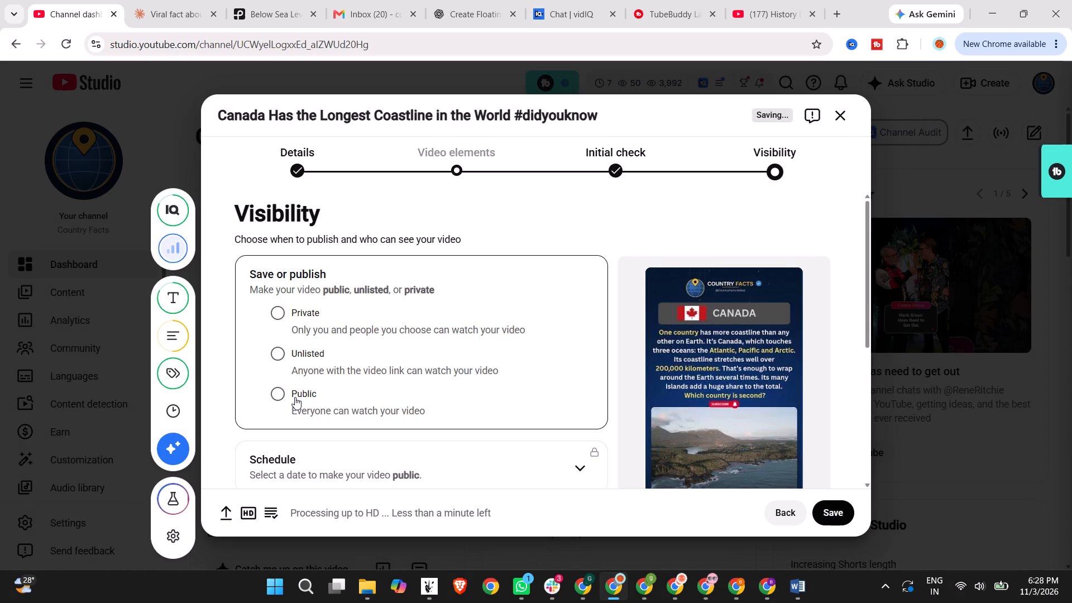
pyautogui.click(295, 397)
pyautogui.scroll(-3, 477, 313)
pyautogui.scroll(1, 477, 312)
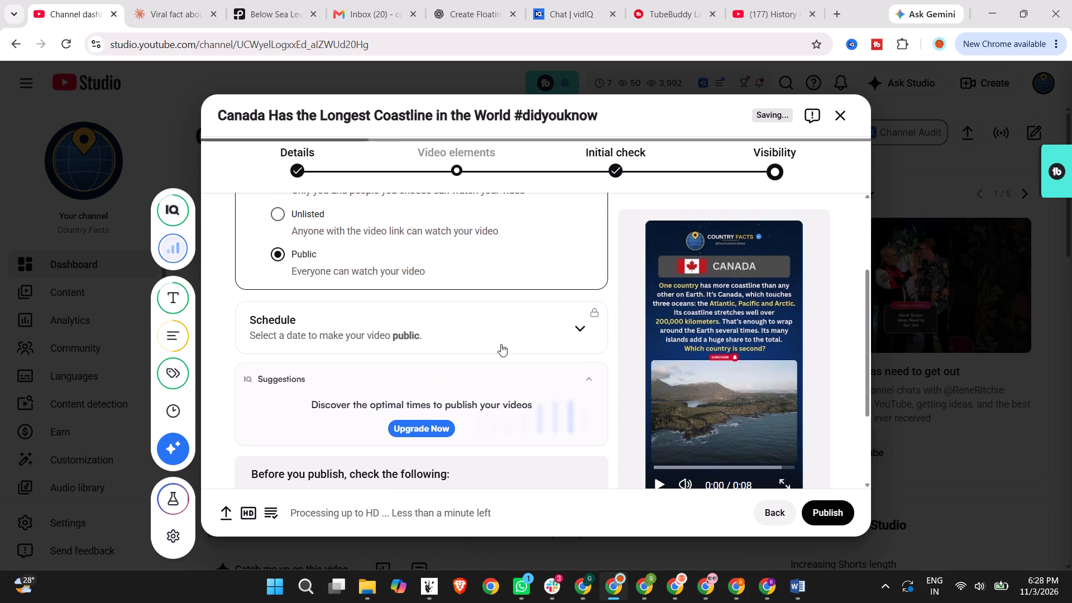
# Set the video's schedule to go public on Nov 3, 2026 at 9:30 PM.
pyautogui.click(502, 335)
pyautogui.click(388, 270)
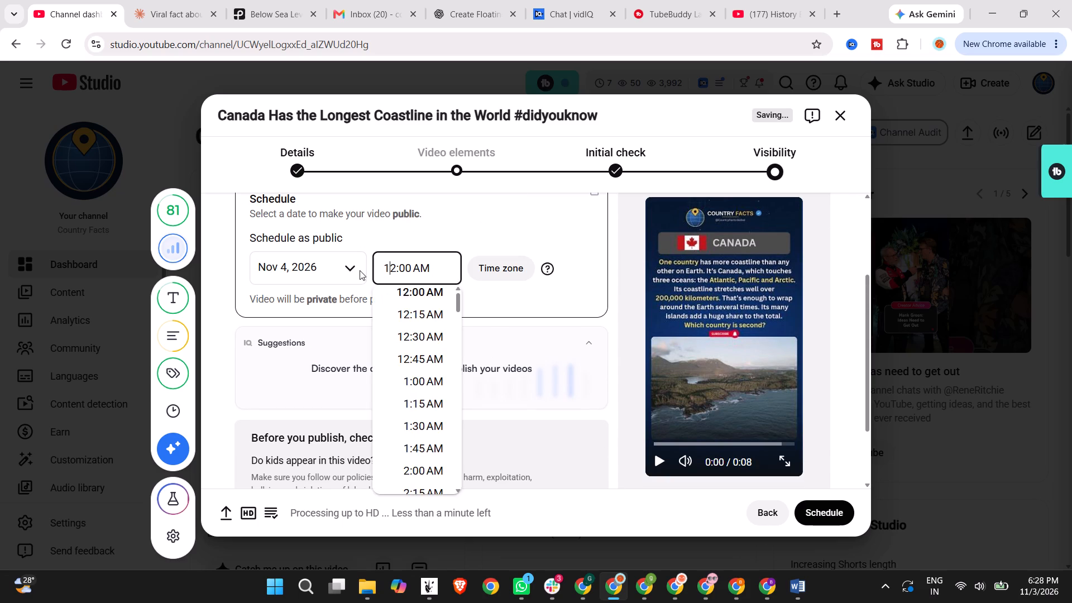
pyautogui.click(358, 270)
pyautogui.click(346, 271)
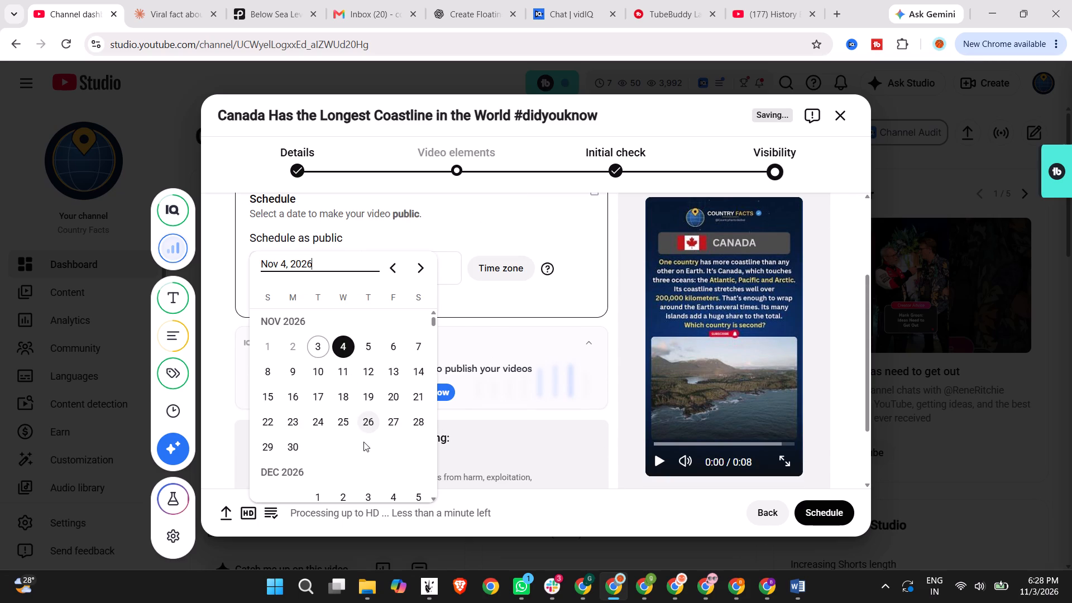
pyautogui.click(326, 346)
pyautogui.click(401, 271)
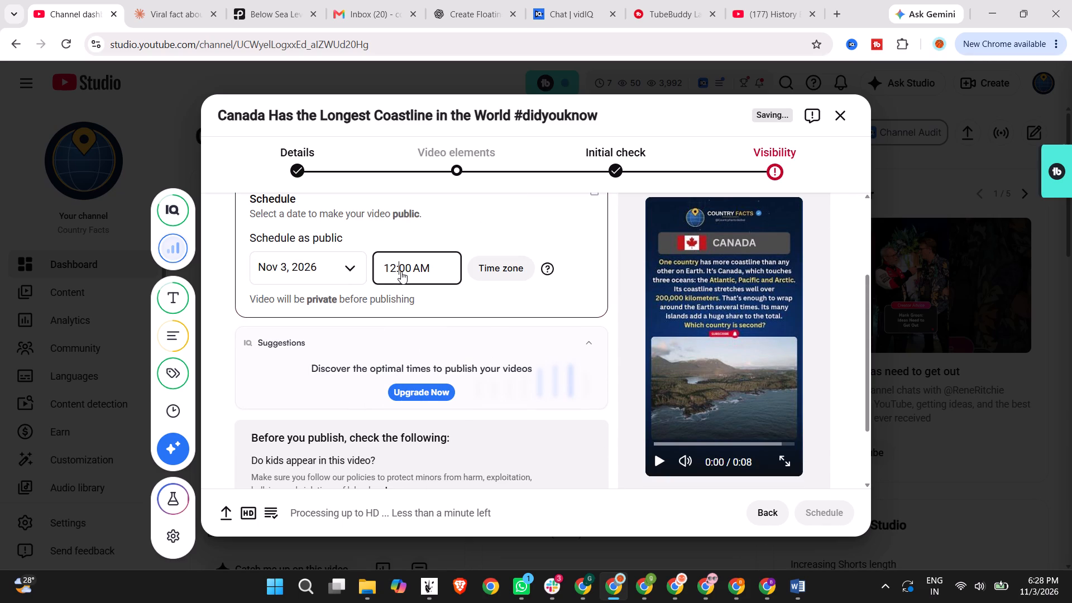
pyautogui.scroll(-6, 425, 403)
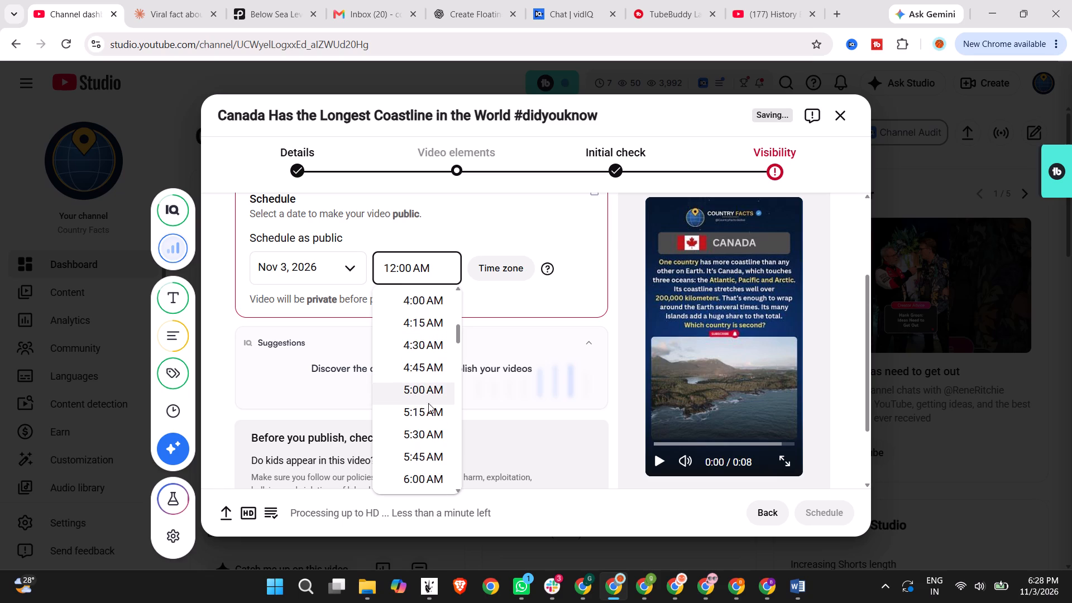
pyautogui.scroll(-7, 428, 403)
pyautogui.scroll(1, 429, 402)
pyautogui.scroll(-2, 429, 402)
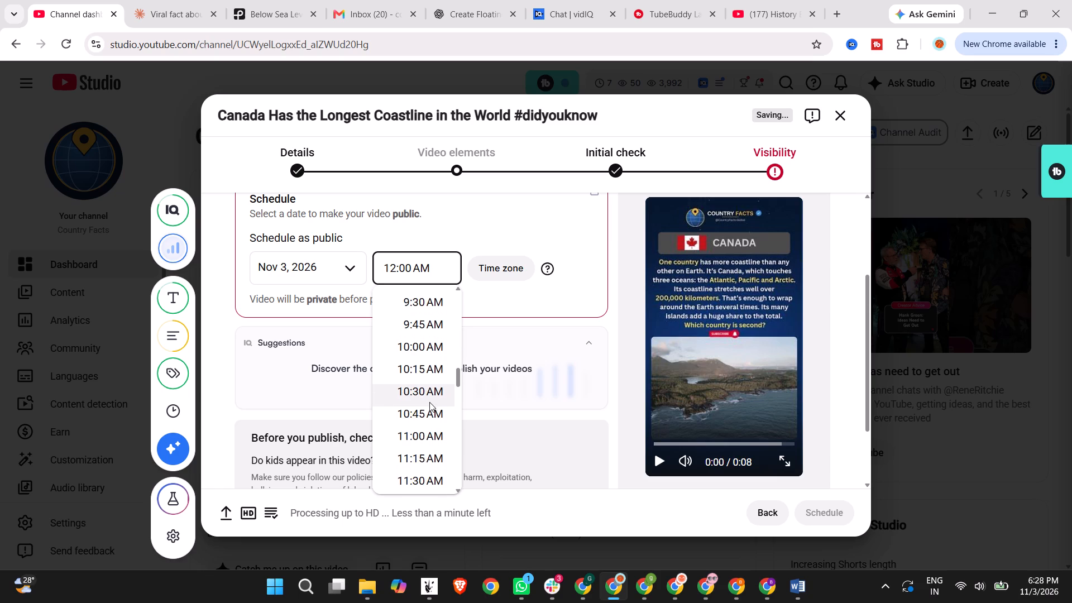
pyautogui.scroll(1, 429, 402)
pyautogui.scroll(-14, 429, 402)
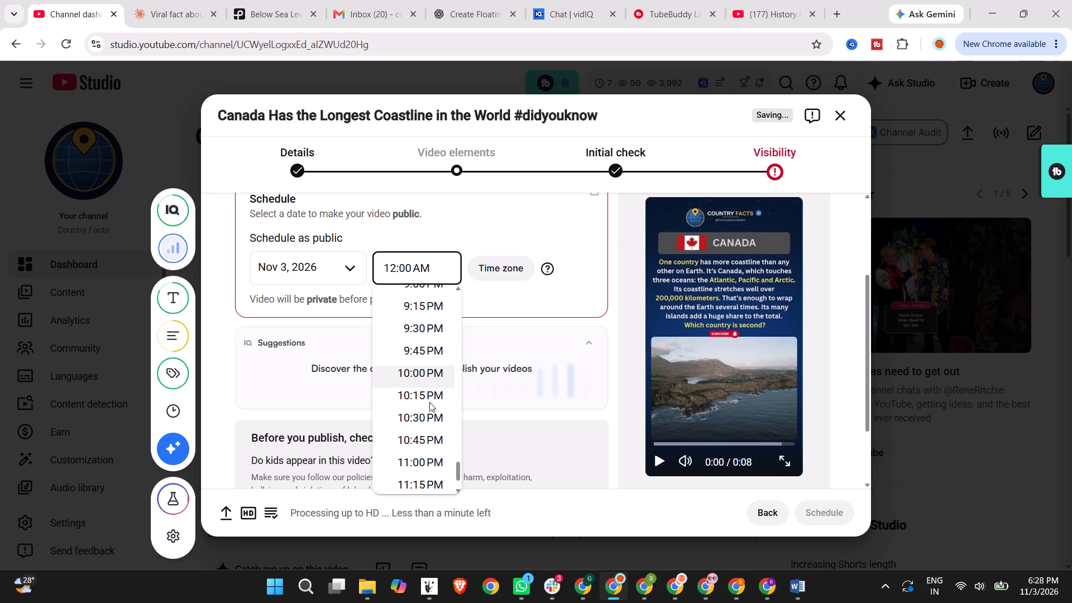
pyautogui.click(428, 332)
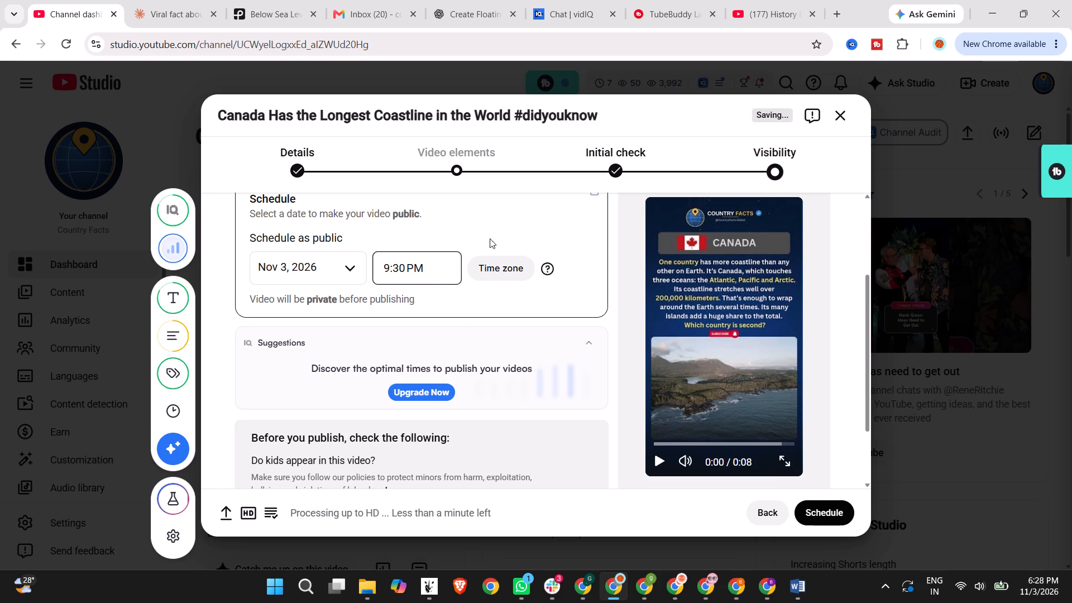
pyautogui.scroll(-4, 568, 377)
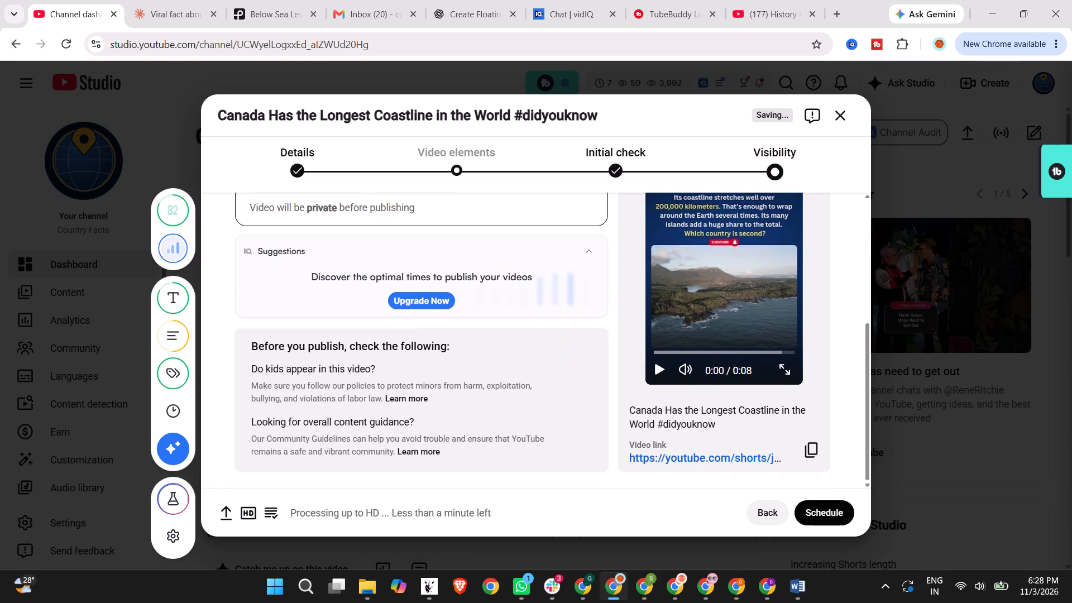
pyautogui.scroll(13, 564, 401)
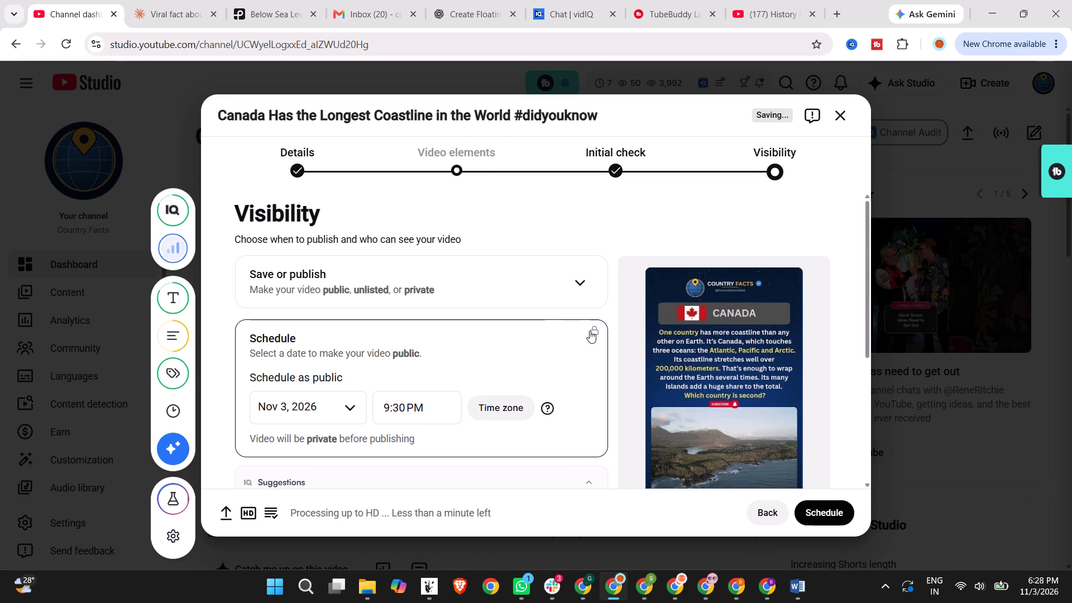
# Go back to the Details stage and examine the remaining settings, including comments, category, Shorts remixing and license.
pyautogui.click(277, 162)
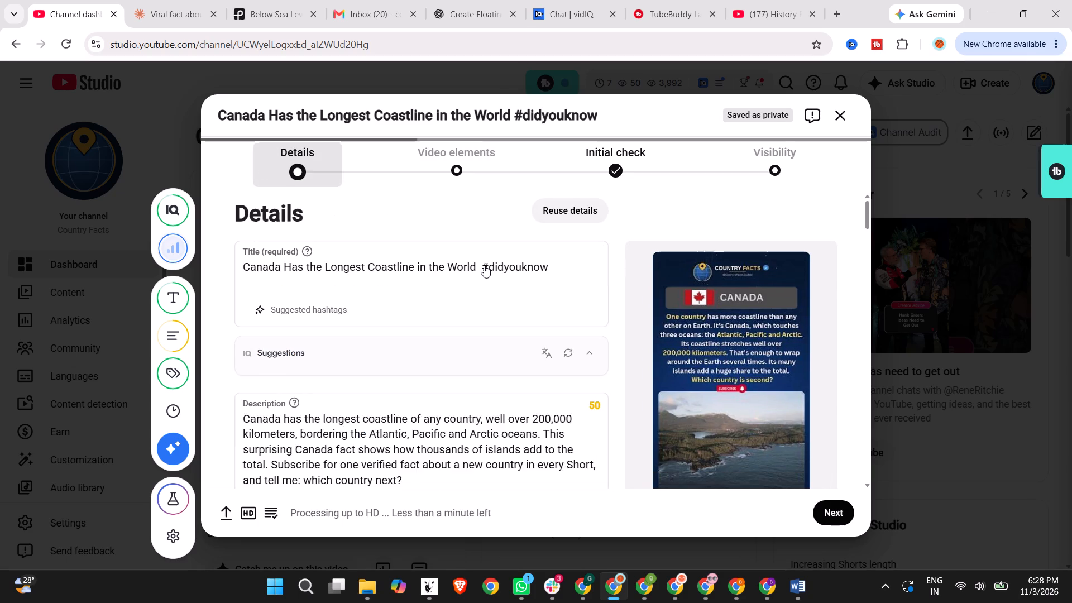
pyautogui.scroll(-7, 484, 265)
pyautogui.scroll(-8, 540, 357)
pyautogui.scroll(-17, 540, 363)
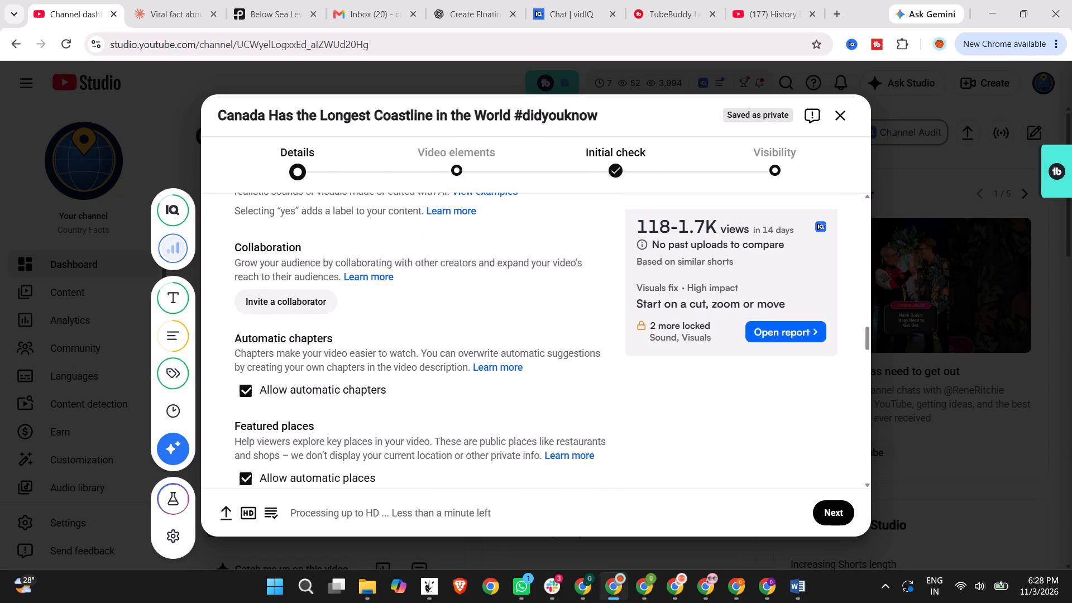
pyautogui.scroll(-20, 540, 363)
pyautogui.scroll(-14, 540, 363)
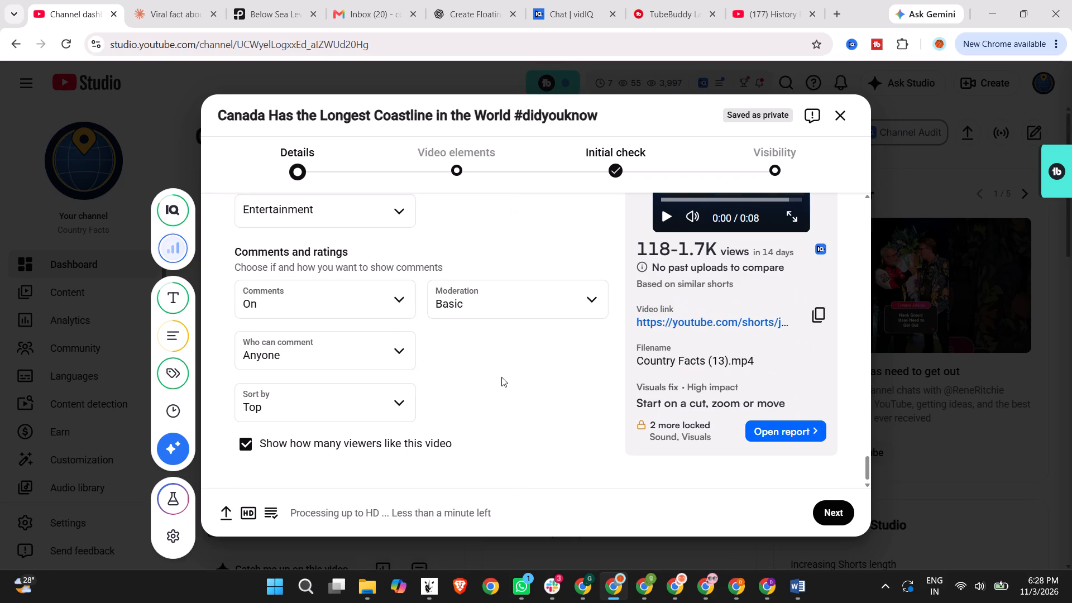
pyautogui.scroll(-6, 501, 377)
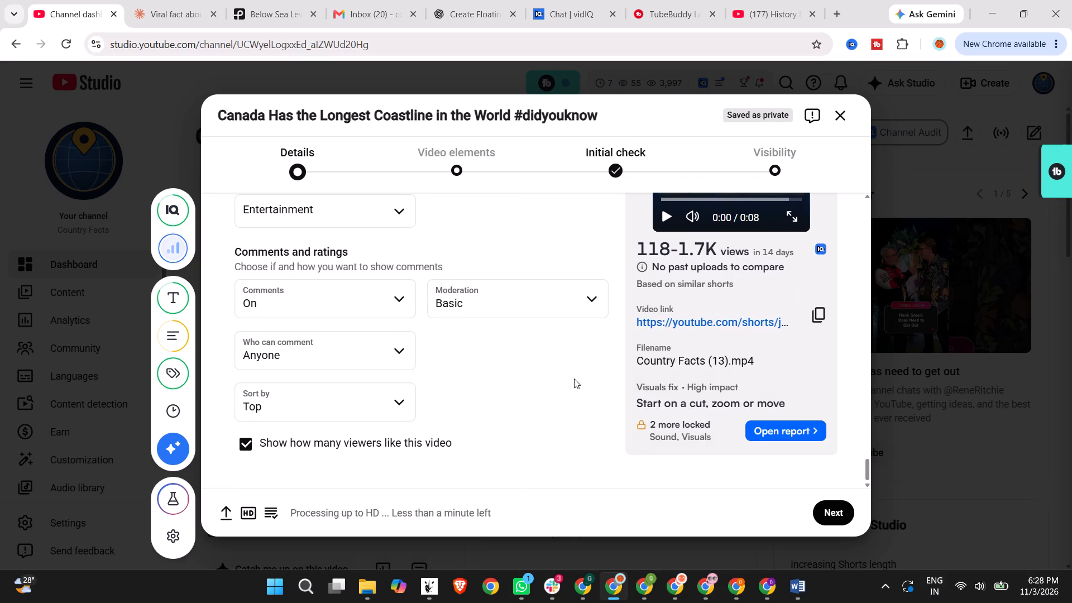
pyautogui.scroll(2, 574, 379)
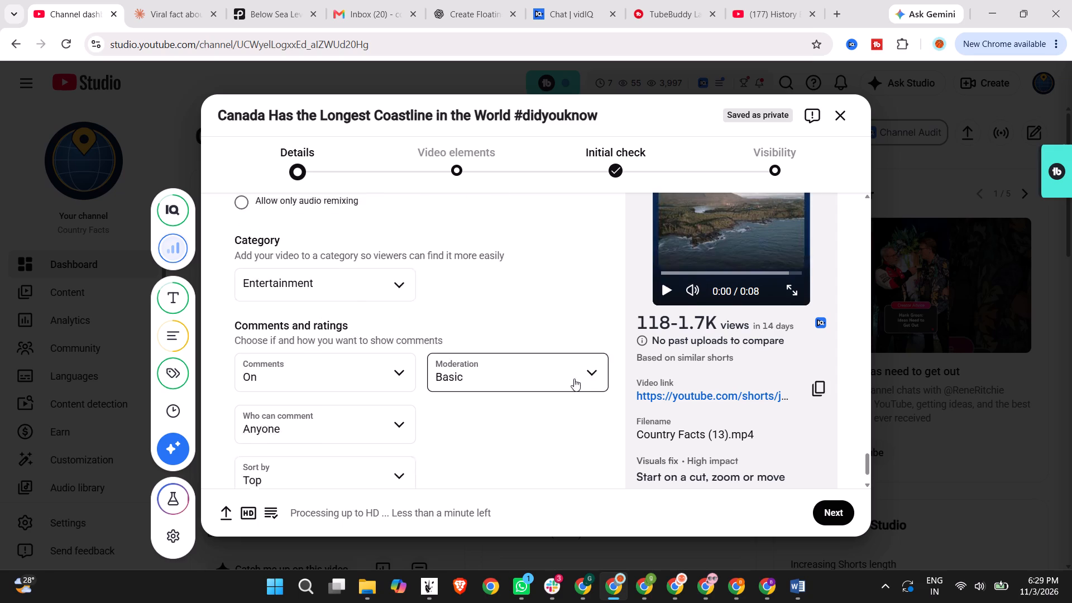
pyautogui.scroll(1, 574, 379)
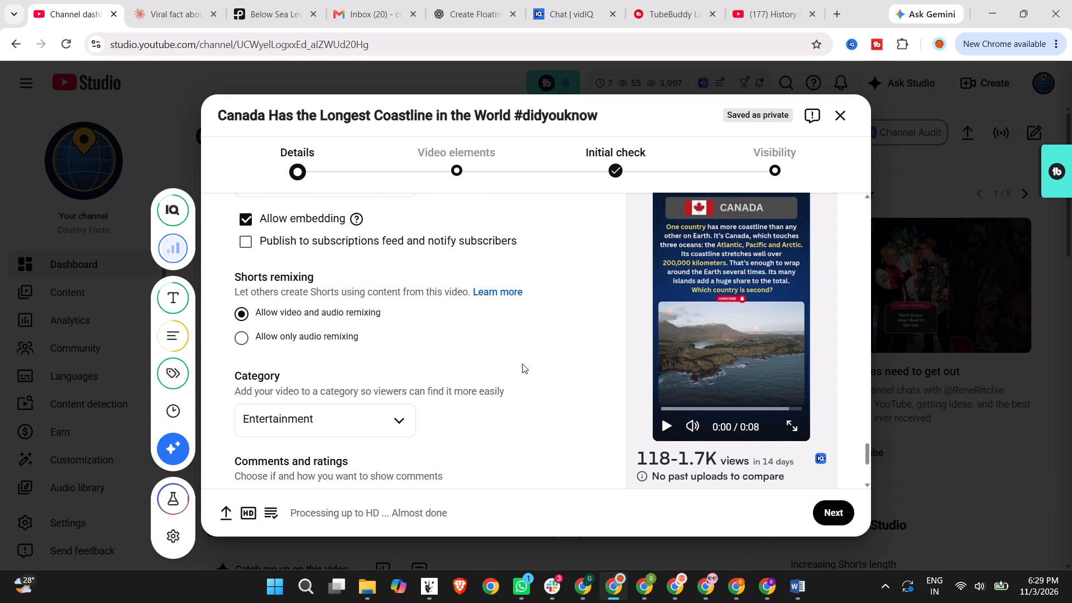
pyautogui.scroll(1, 522, 363)
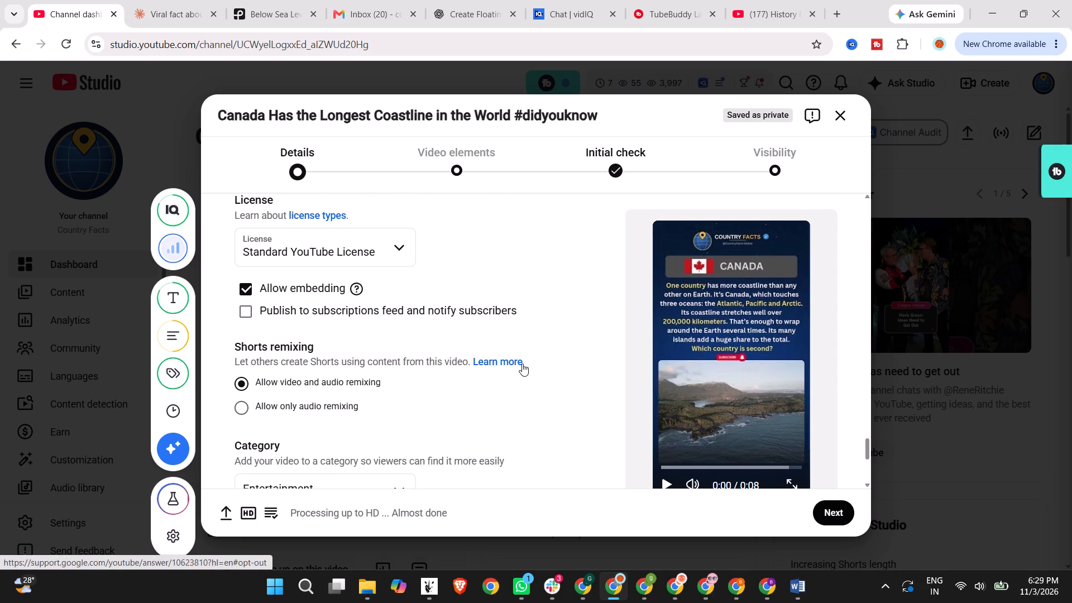
# Set Shorts remixing for the video to allow only audio remixing.
pyautogui.click(313, 282)
pyautogui.click(299, 290)
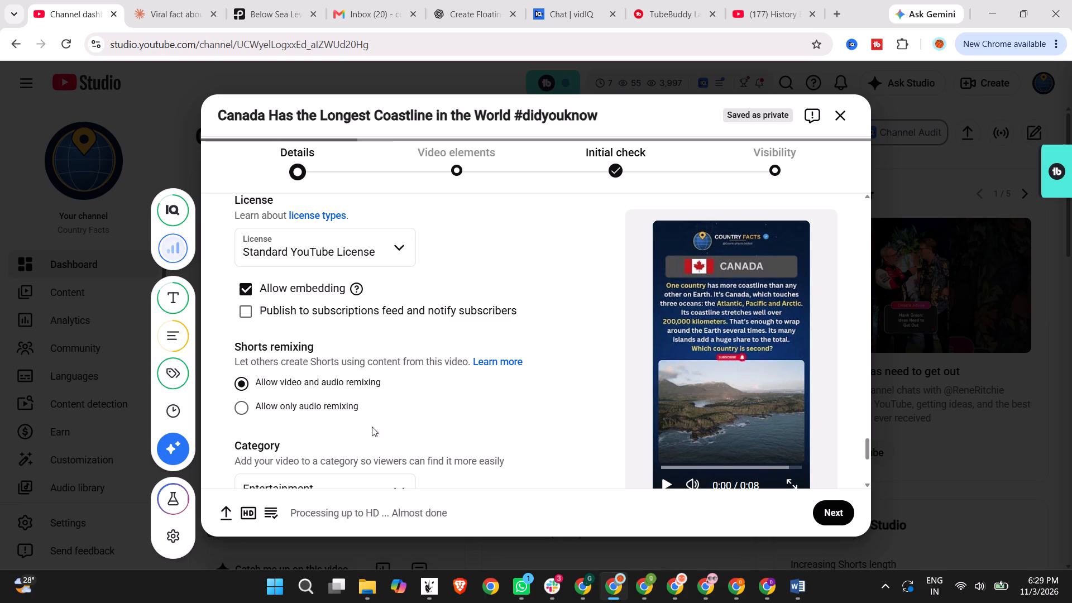
pyautogui.click(338, 405)
pyautogui.scroll(-2, 460, 423)
pyautogui.scroll(9, 461, 424)
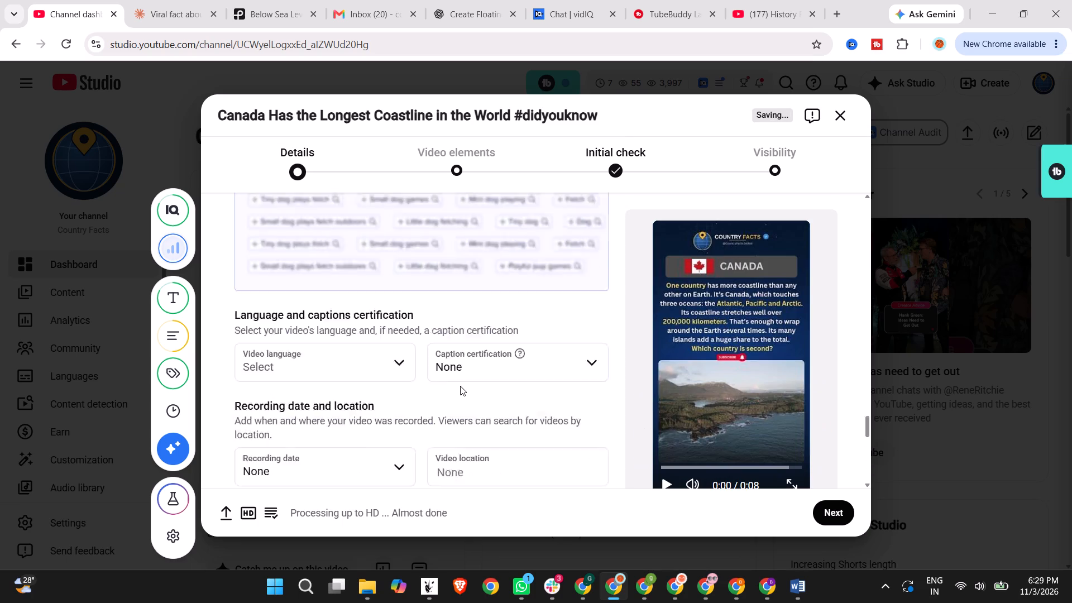
pyautogui.scroll(8, 460, 386)
# Switch to the History Explorer channel page and examine its full channel description and channel information.
pyautogui.click(758, 0)
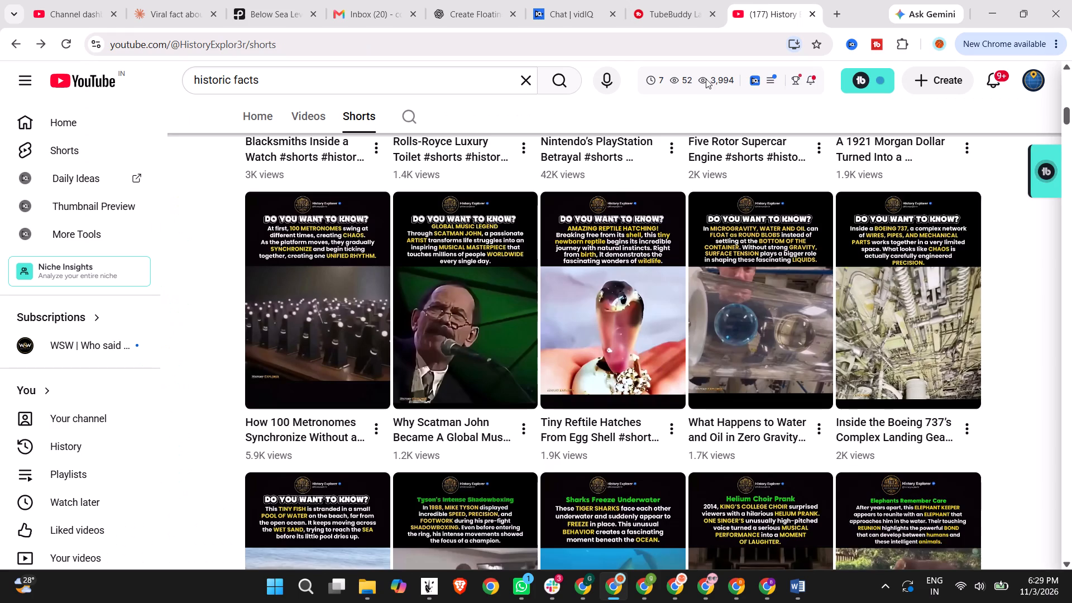
pyautogui.scroll(20, 427, 241)
pyautogui.scroll(7, 427, 241)
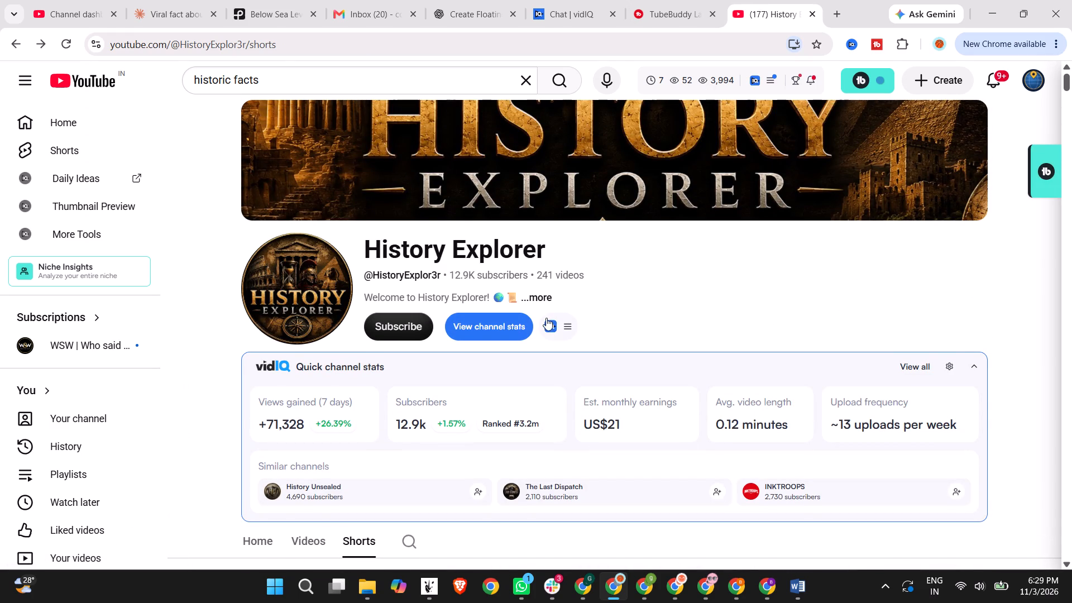
pyautogui.click(323, 279)
pyautogui.click(536, 301)
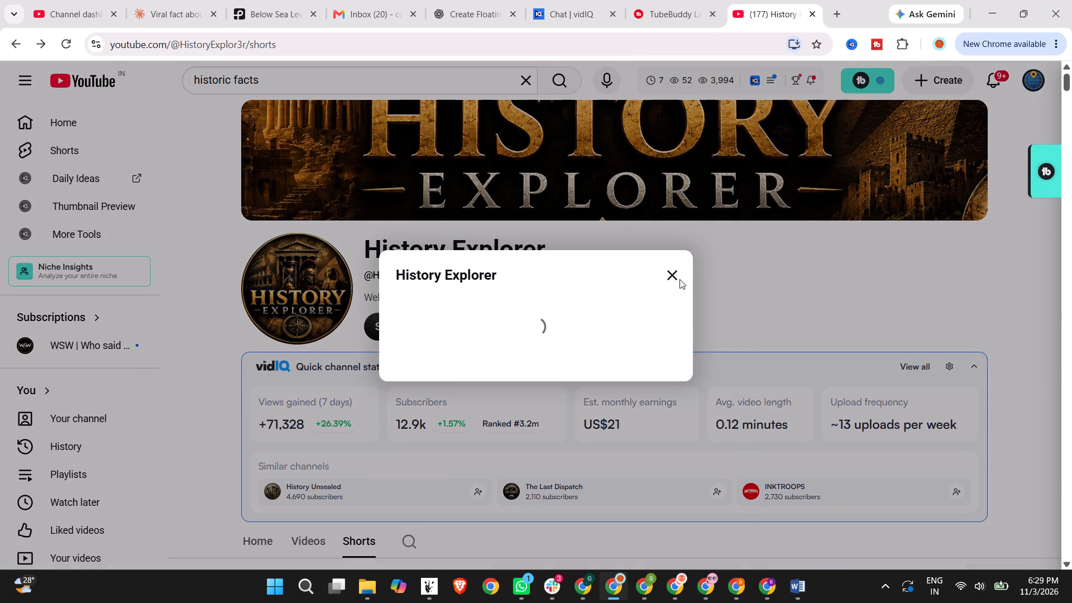
pyautogui.scroll(-3, 539, 362)
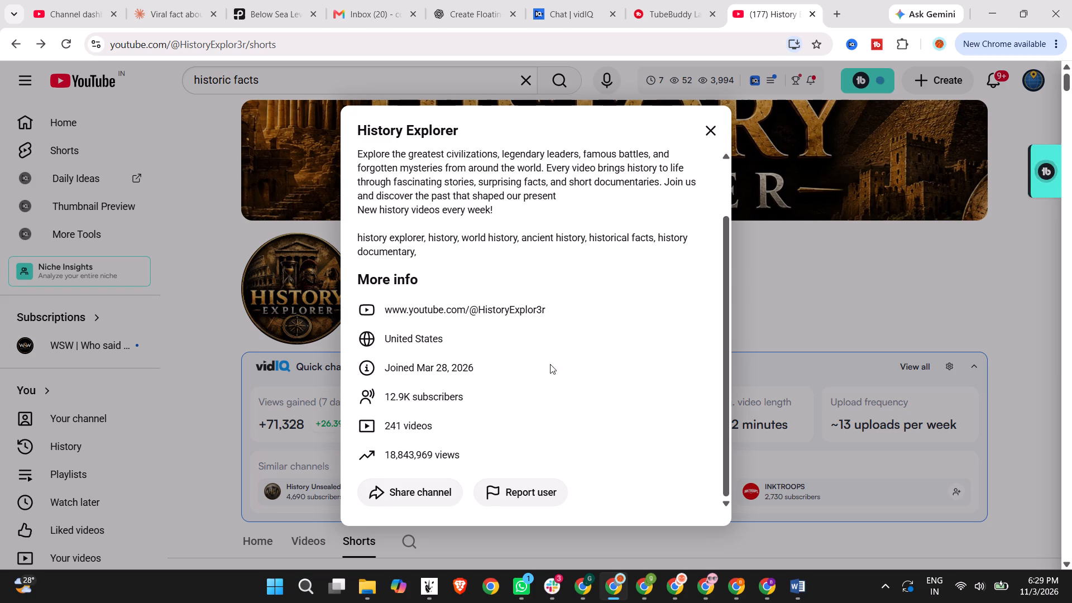
pyautogui.click(782, 223)
# Browse History Explorer's latest Shorts and open the Rowan Atkinson Short to watch.
pyautogui.scroll(-4, 367, 384)
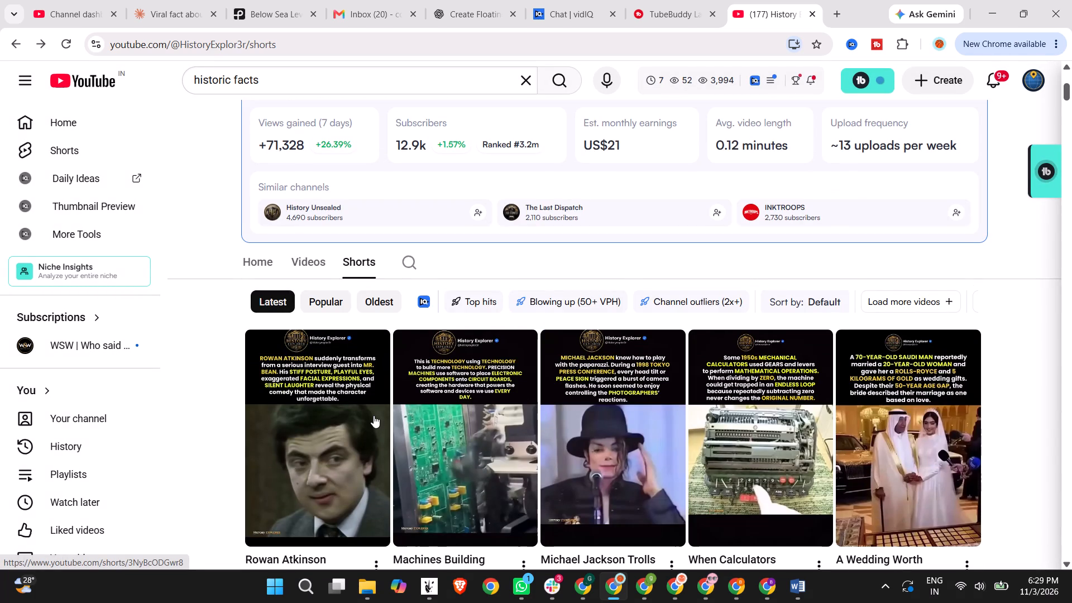
pyautogui.scroll(-4, 356, 409)
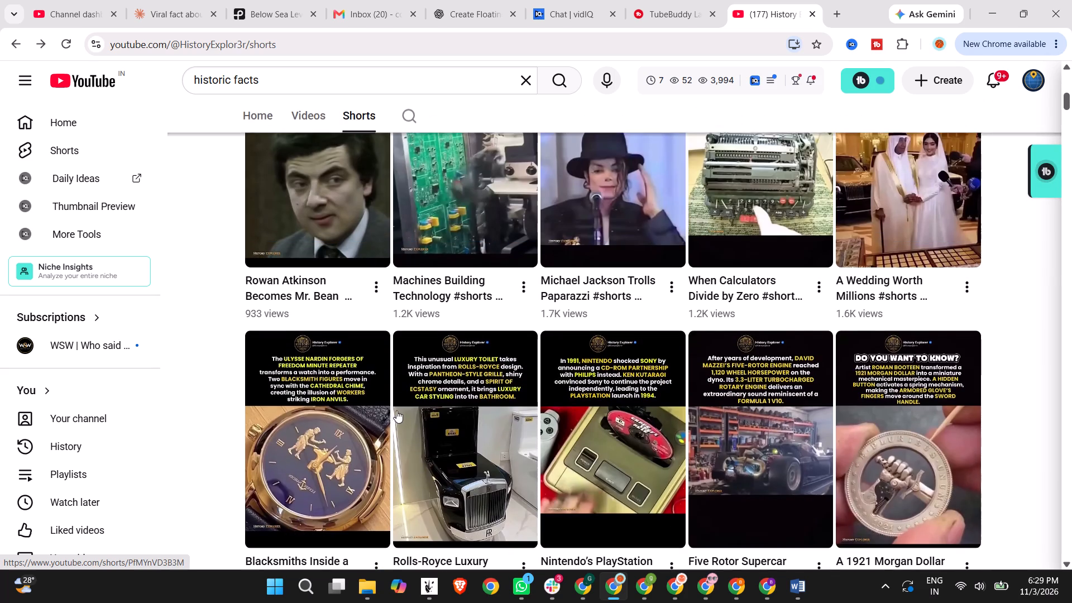
pyautogui.click(358, 393)
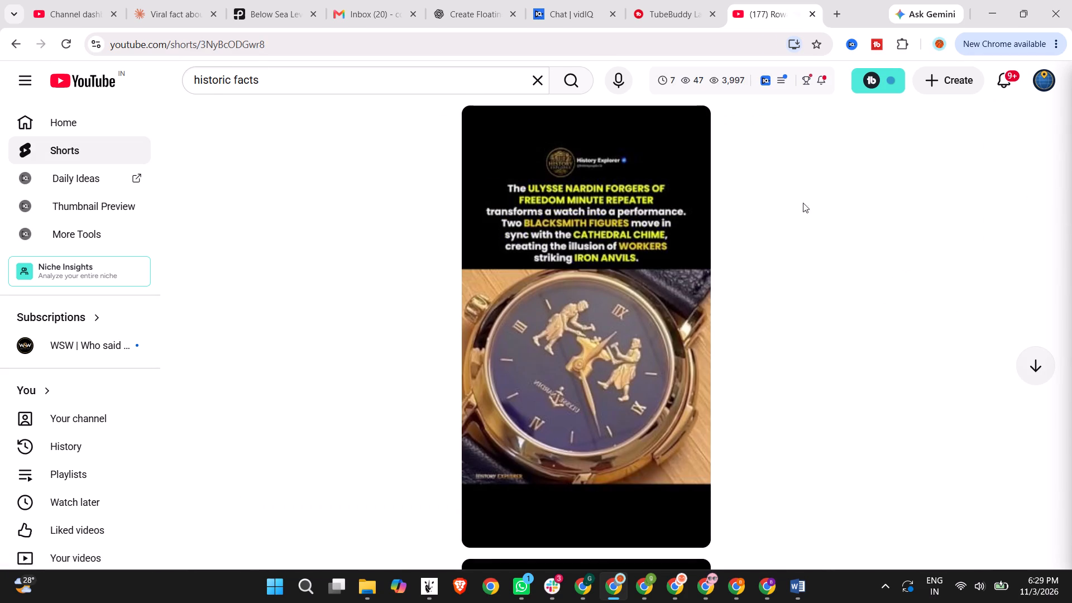
# Reload the page of History Explorer's Rowan Atkinson Short and watch the video.
pyautogui.click(587, 374)
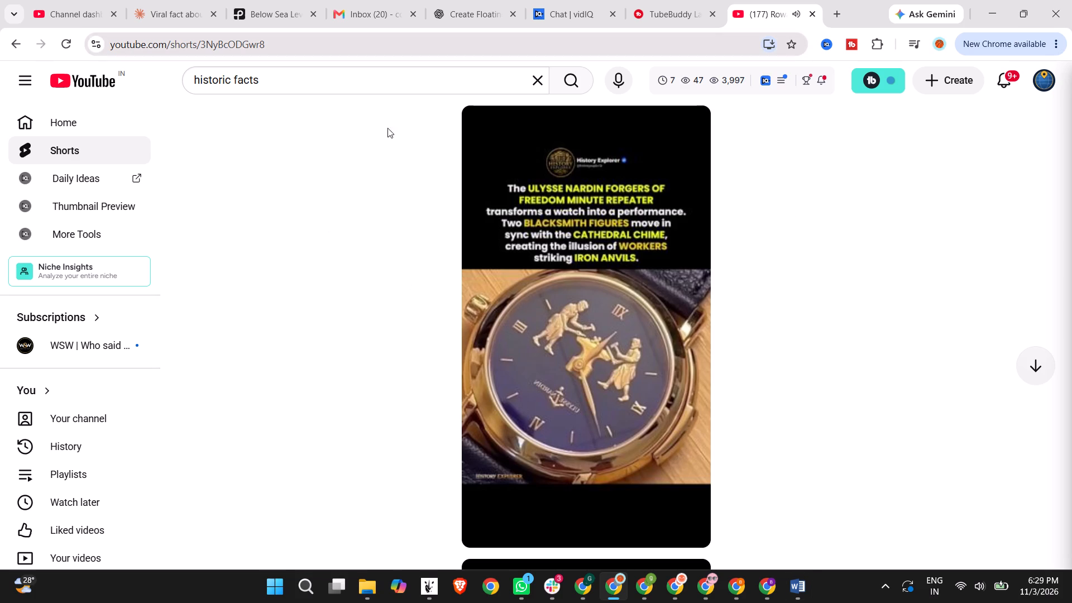
pyautogui.click(576, 372)
pyautogui.click(63, 41)
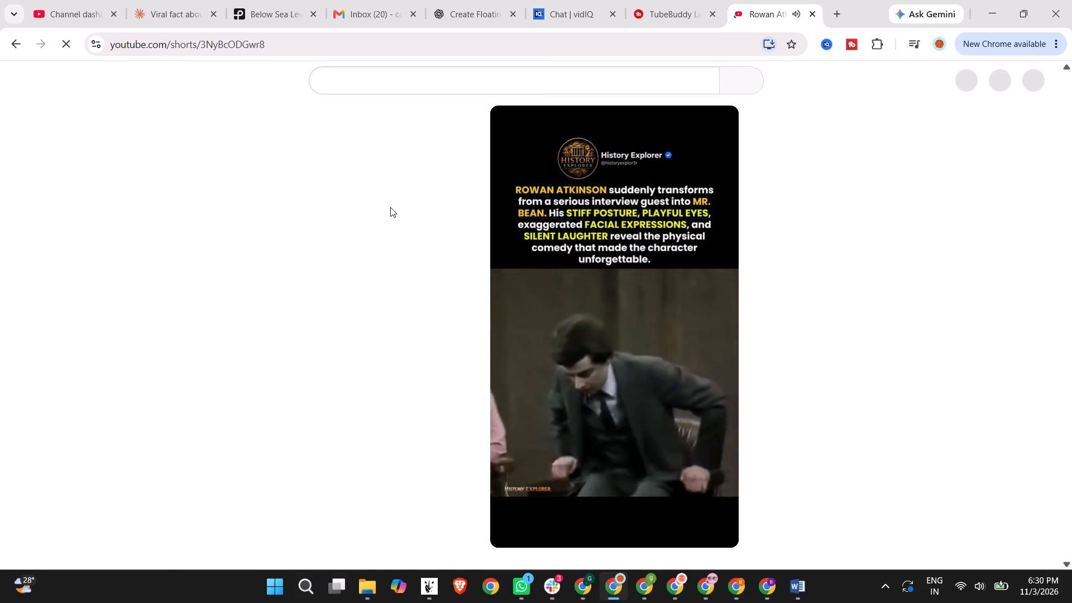
pyautogui.click(645, 307)
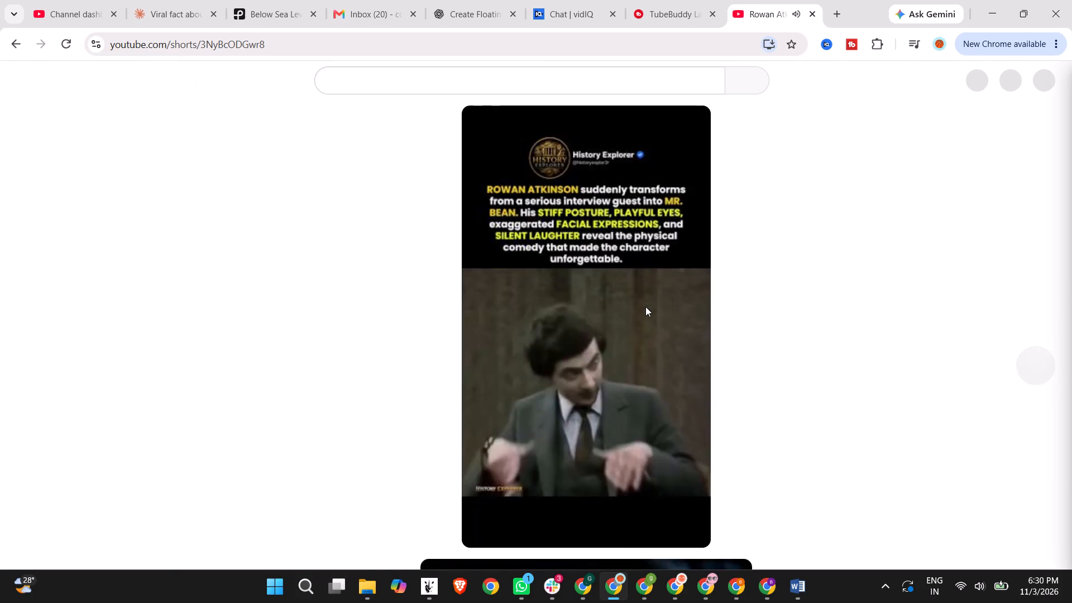